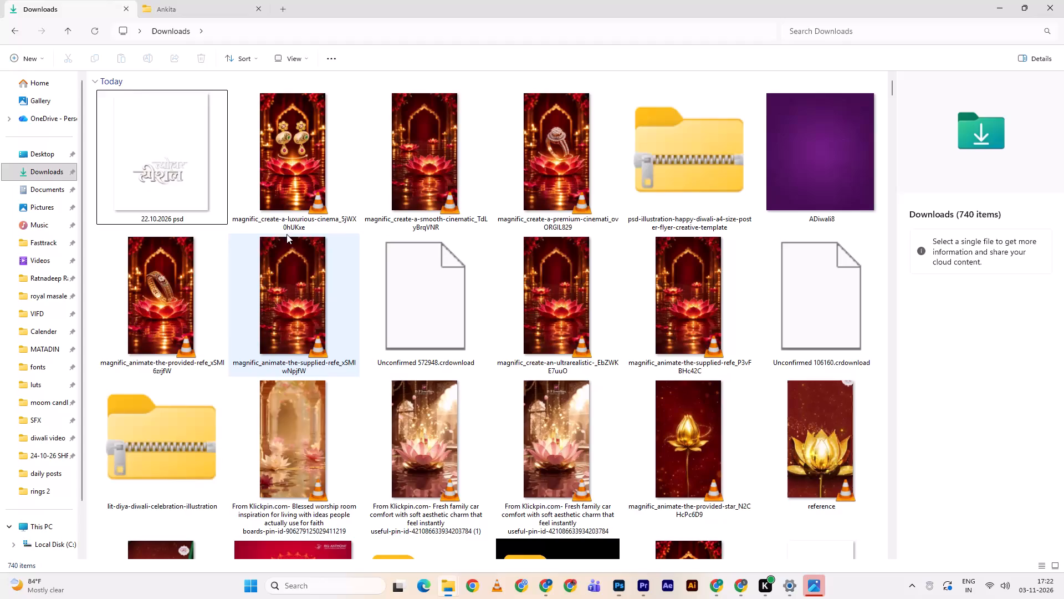
scroll(255, 236, up, 3)
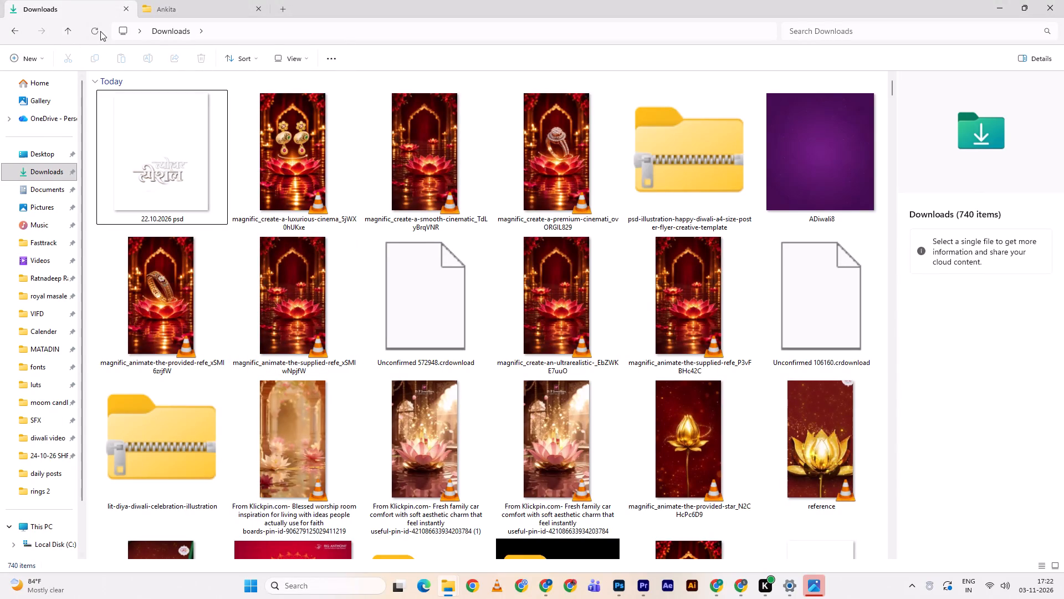
click(93, 22)
drag(147, 128, 191, 189)
key(alt+Tab)
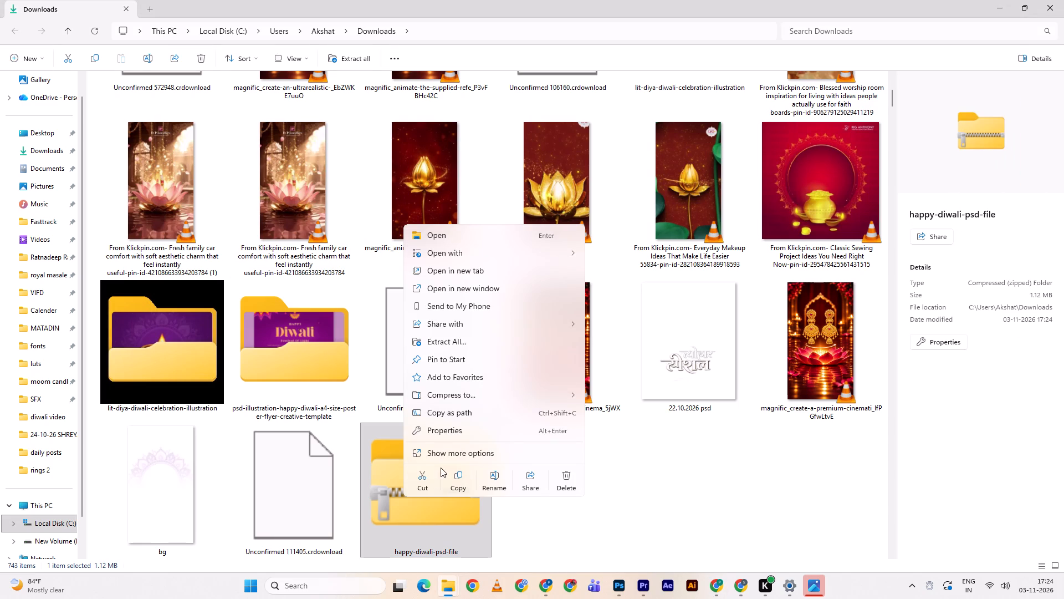
click(447, 333)
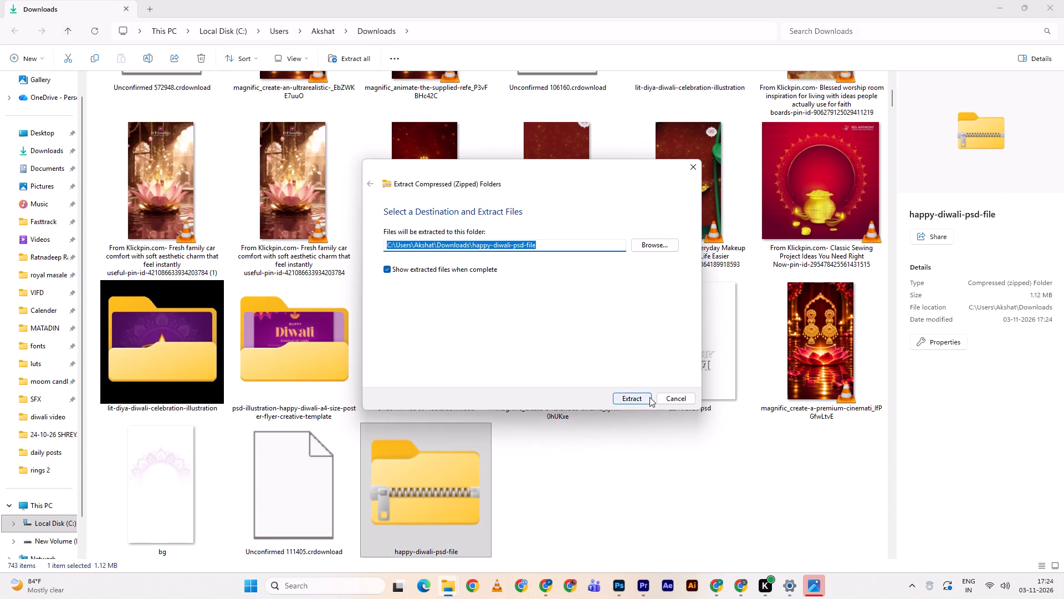
double_click(649, 397)
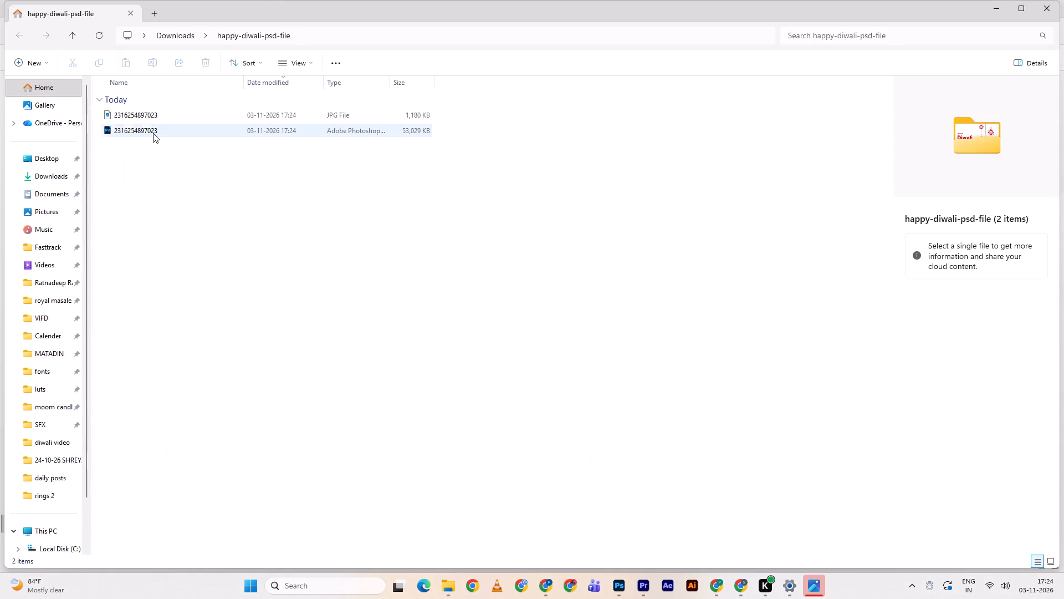
double_click(152, 129)
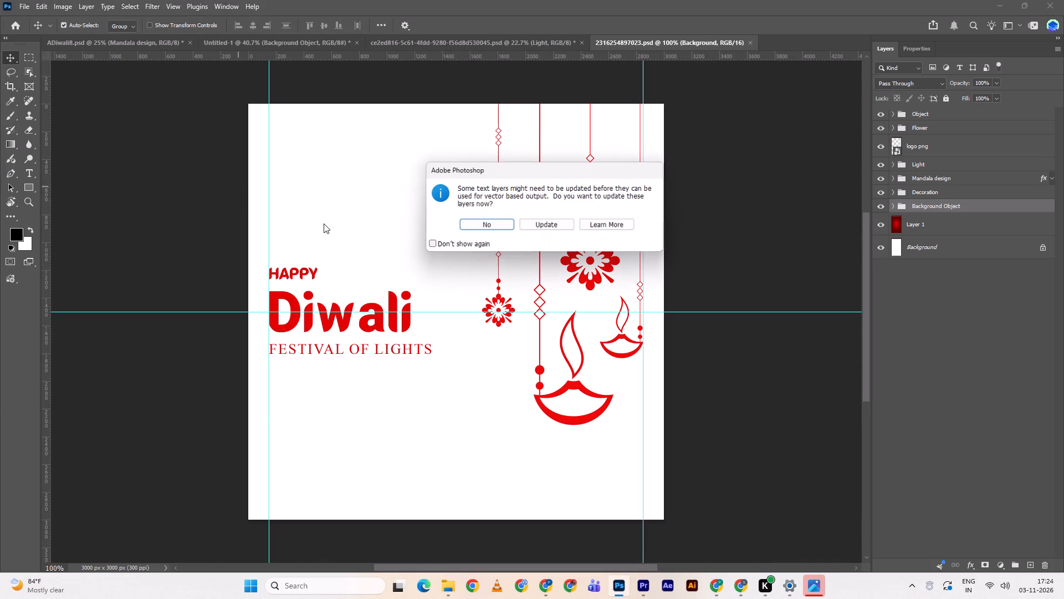
click(554, 231)
click(548, 224)
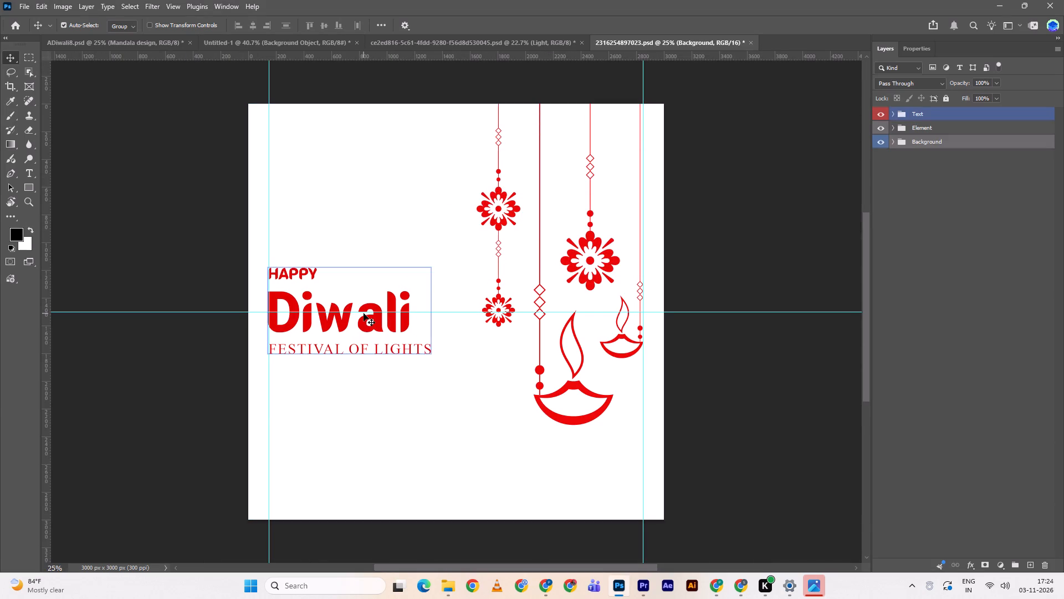
Check the visibility of the hanging ornaments' Element group and copy that group.
click(571, 382)
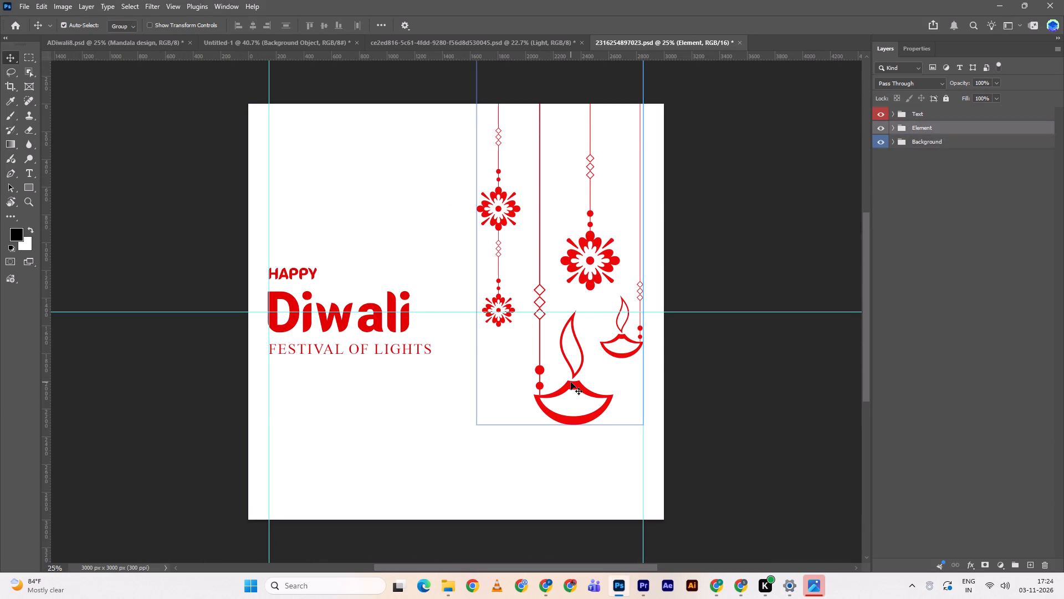
click(883, 126)
double_click(883, 126)
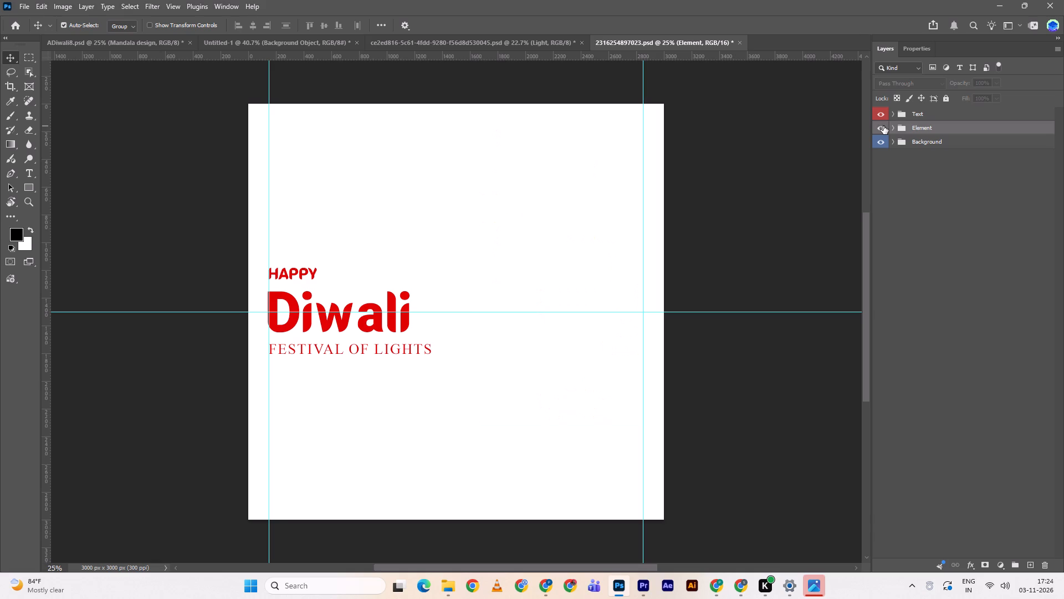
click(882, 130)
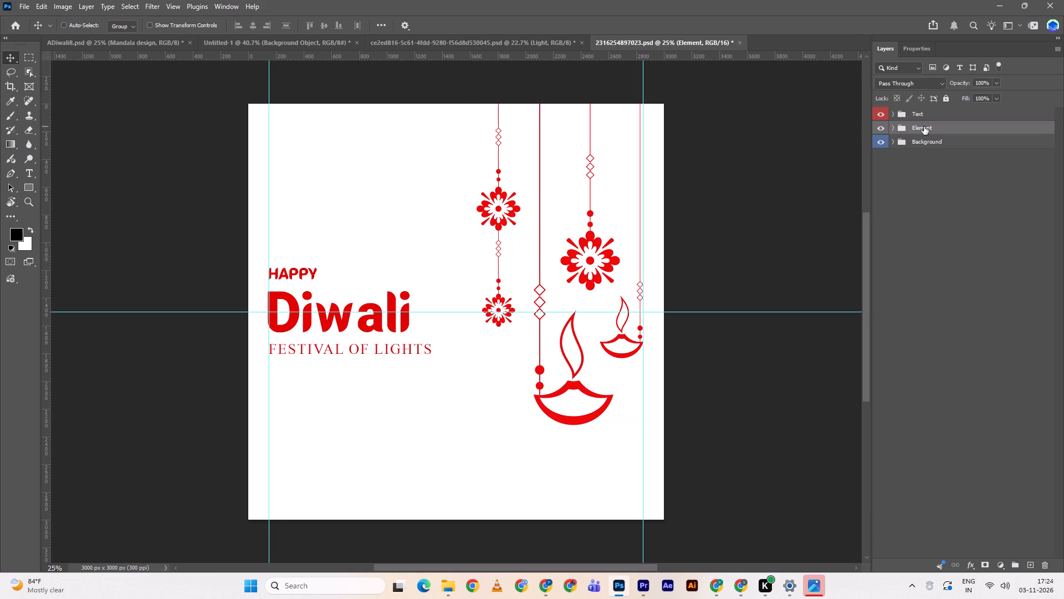
key(ctrl+c)
In the Untitled-1 document, check what each layer group contains by toggling its visibility, and hide the Decoration group.
click(443, 50)
click(293, 40)
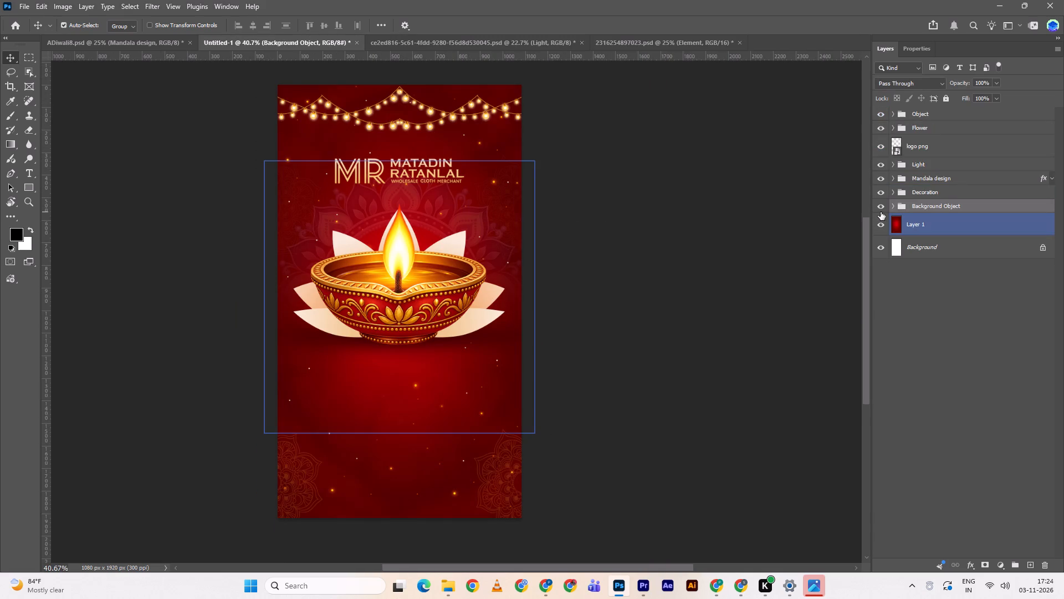
click(882, 119)
click(882, 119)
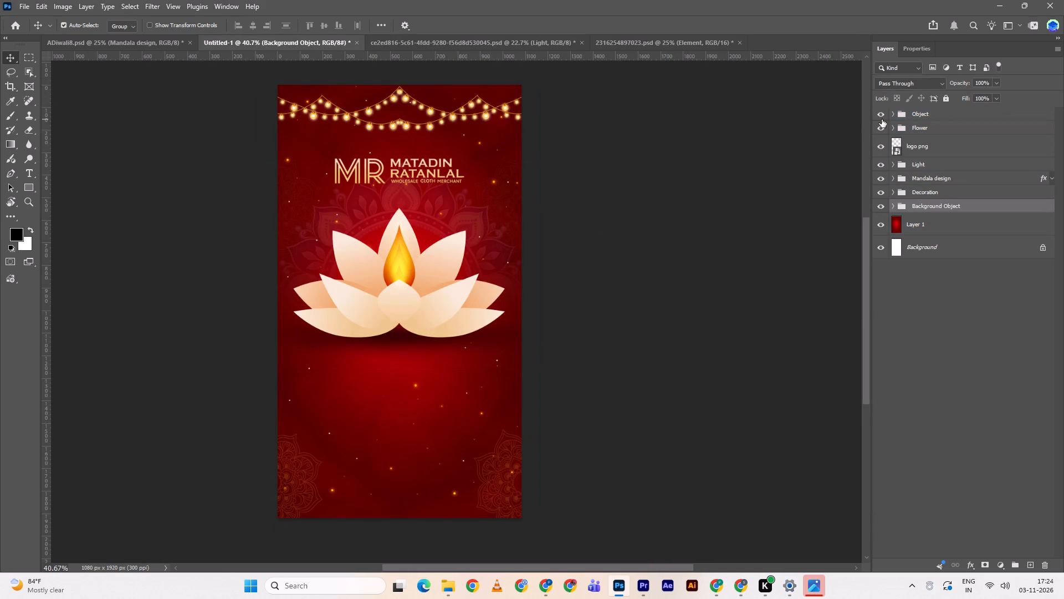
click(882, 128)
click(882, 128)
double_click(884, 149)
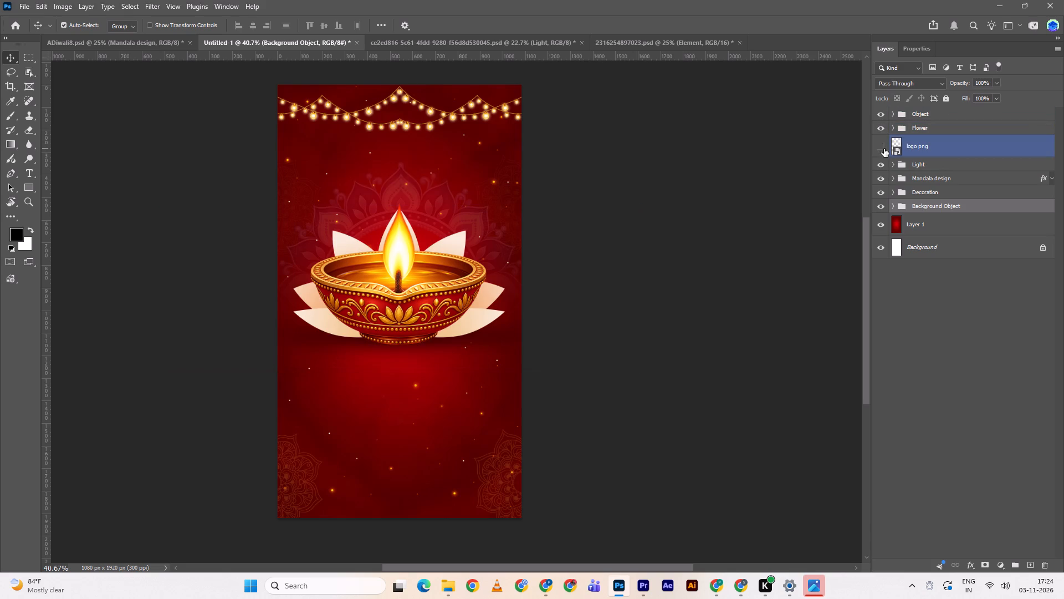
click(883, 158)
click(883, 158)
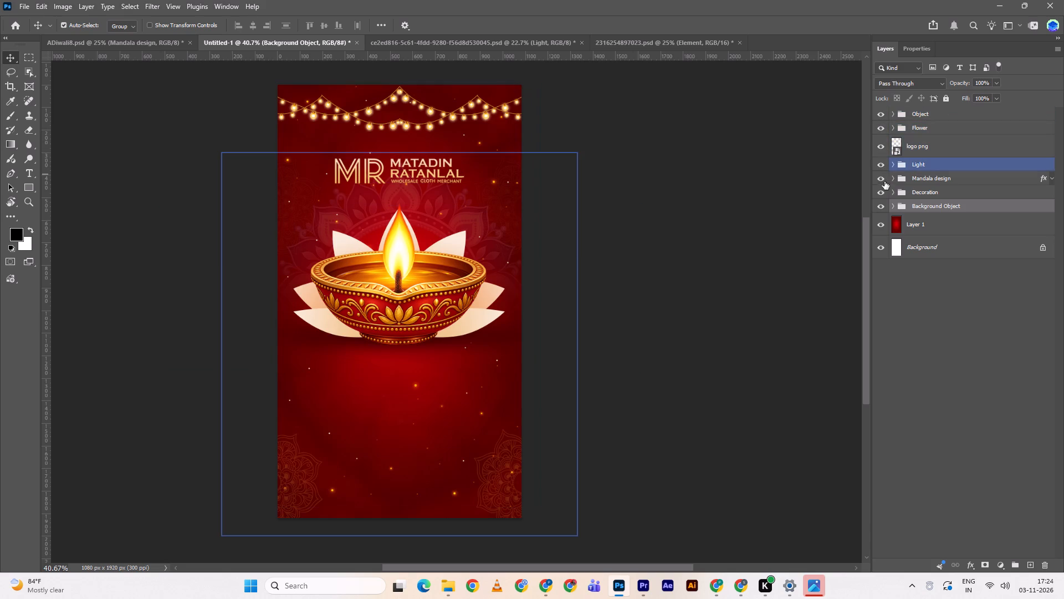
click(880, 180)
click(880, 180)
click(879, 194)
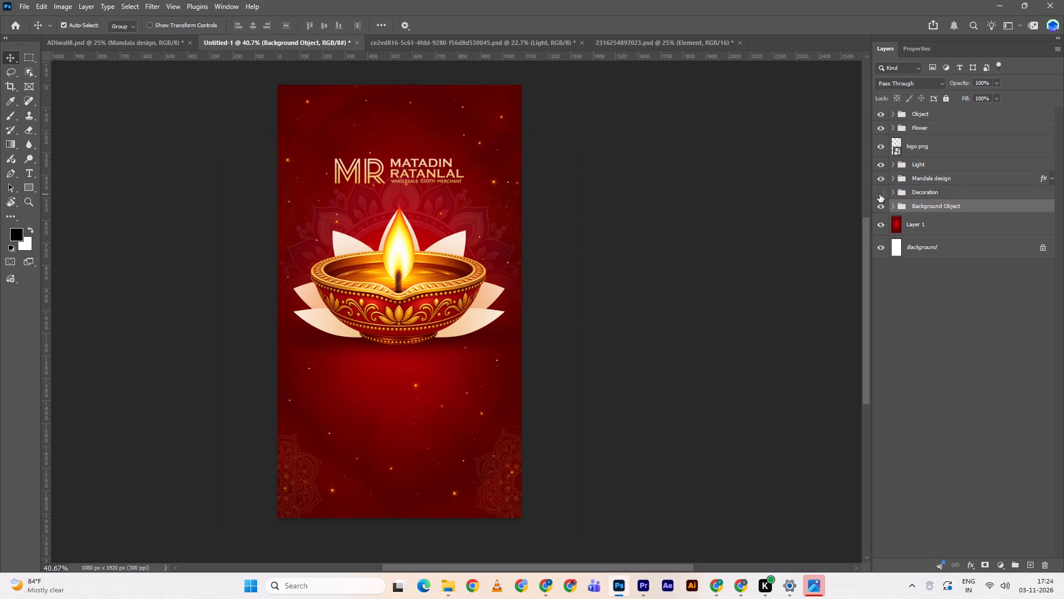
Paste the copied Element group above the Object group at the top of the layer stack.
click(930, 135)
click(935, 118)
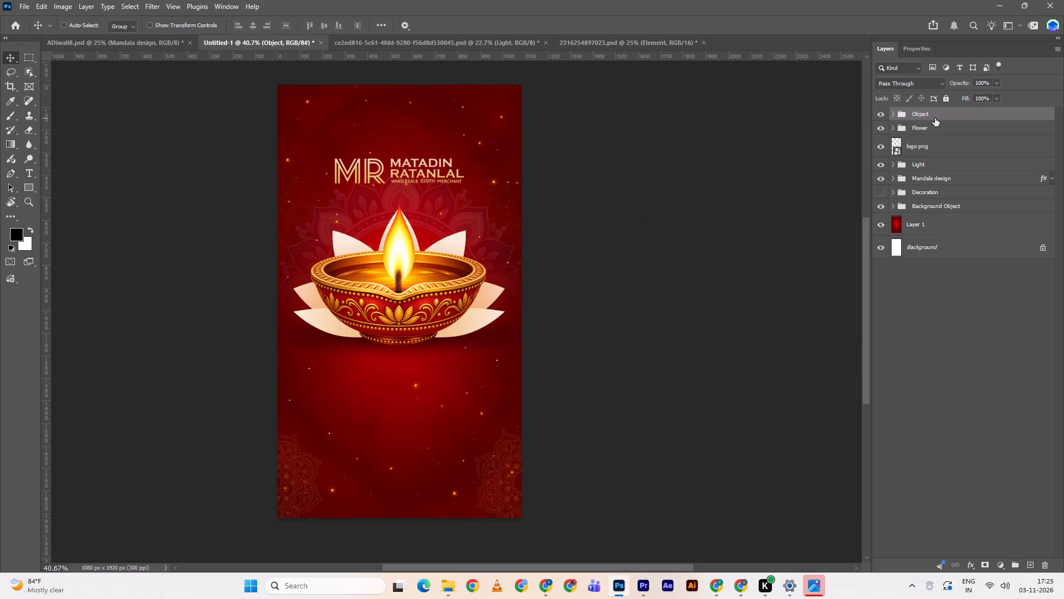
key(ctrl+v)
Scale the pasted Element group to about 16.4% and hang it in the poster's upper-right corner beside the logo.
key(ctrl+t)
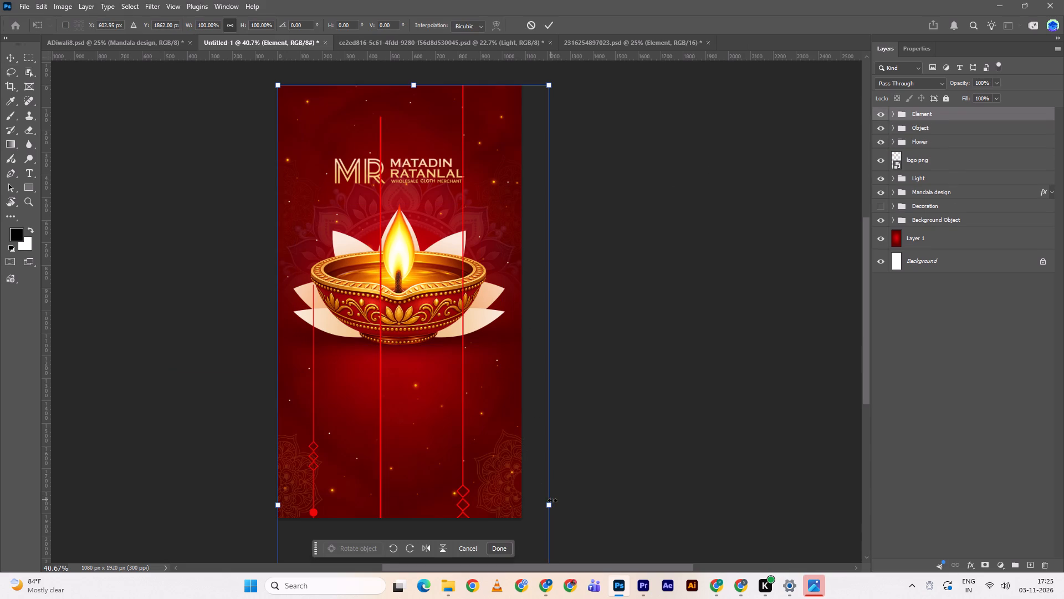
alt+drag(553, 500, 481, 485)
drag(452, 487, 502, 242)
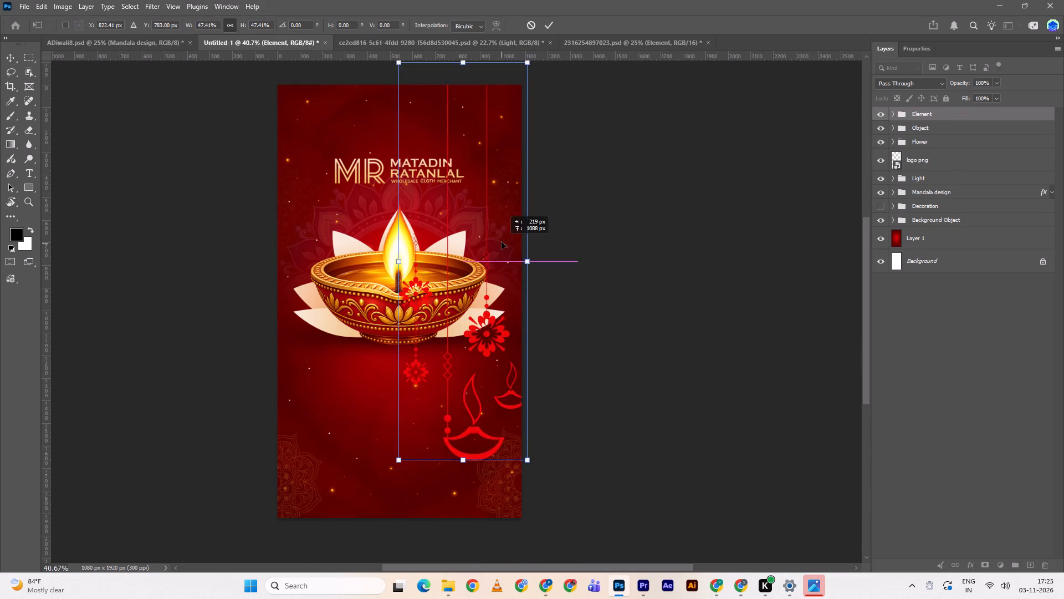
drag(502, 242, 505, 174)
drag(483, 280, 478, 187)
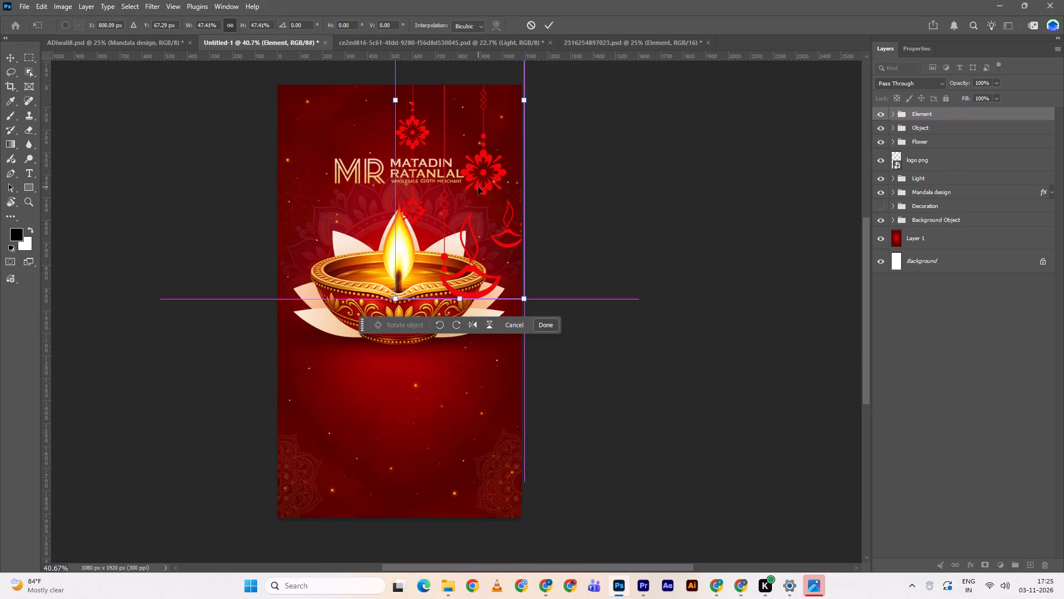
scroll(478, 187, up, 5)
alt+drag(528, 145, 498, 148)
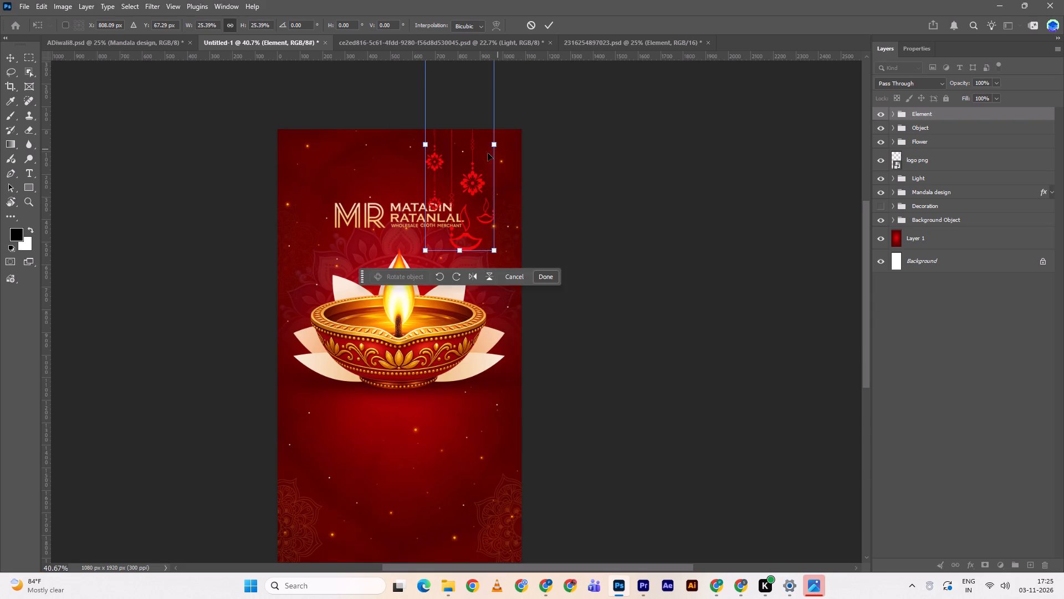
drag(462, 172, 486, 175)
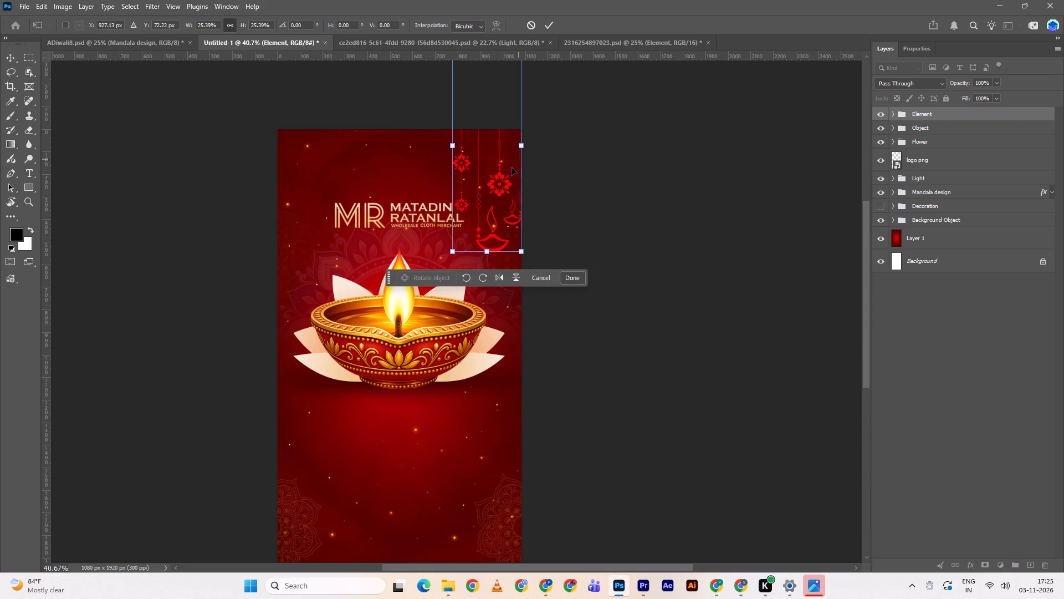
drag(505, 187, 502, 167)
alt+drag(523, 128, 510, 124)
drag(497, 165, 509, 202)
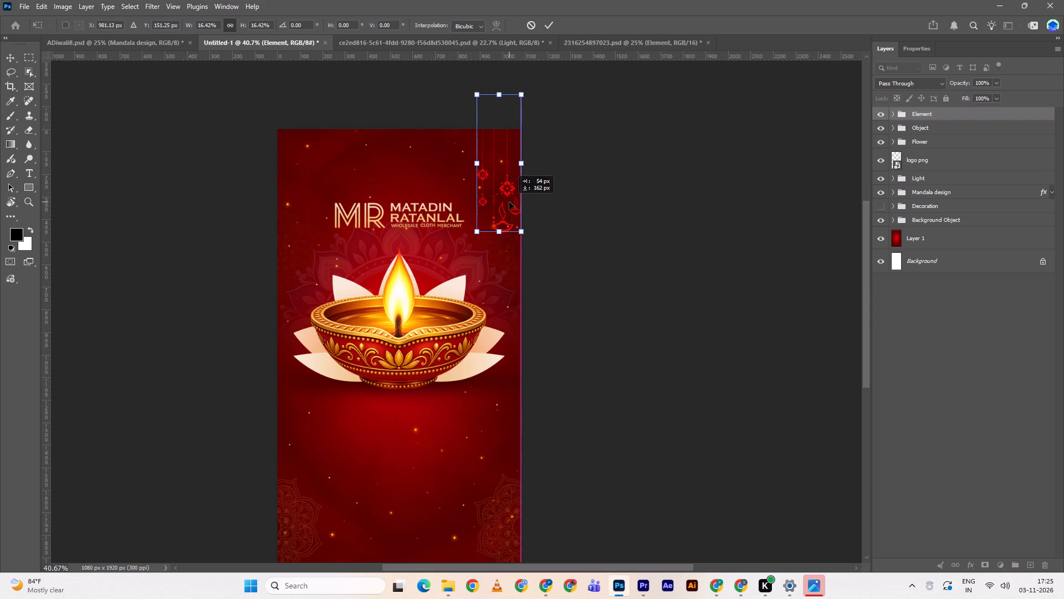
drag(509, 202, 503, 202)
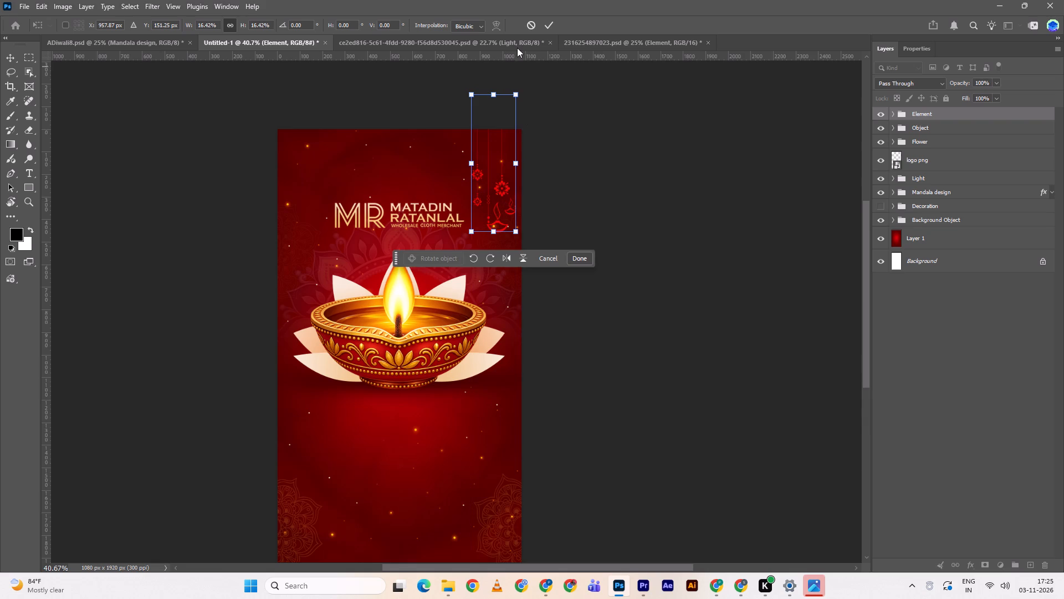
click(551, 24)
scroll(574, 221, up, 2)
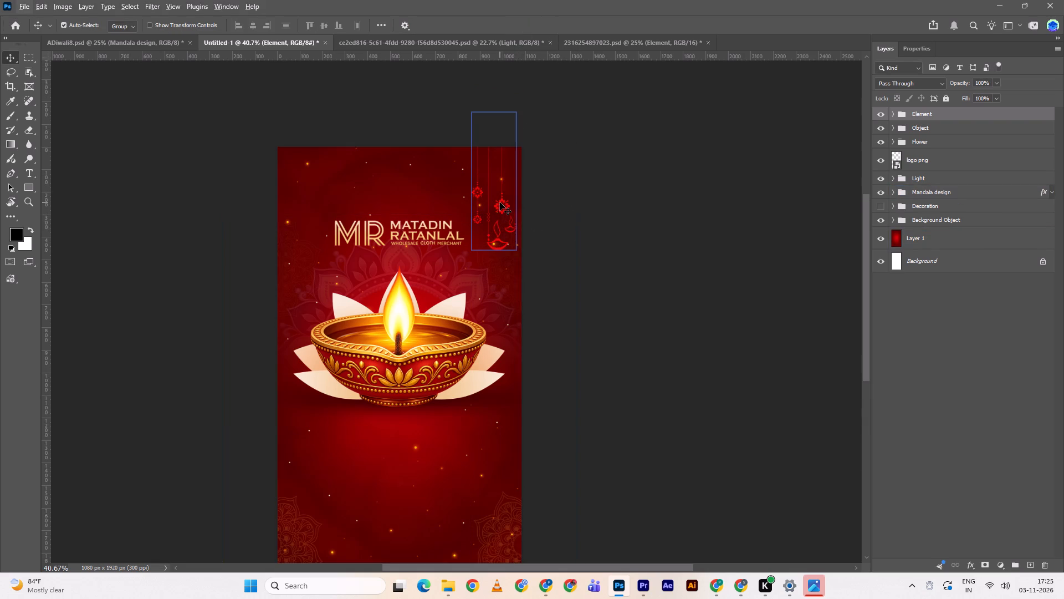
key(ctrl+t)
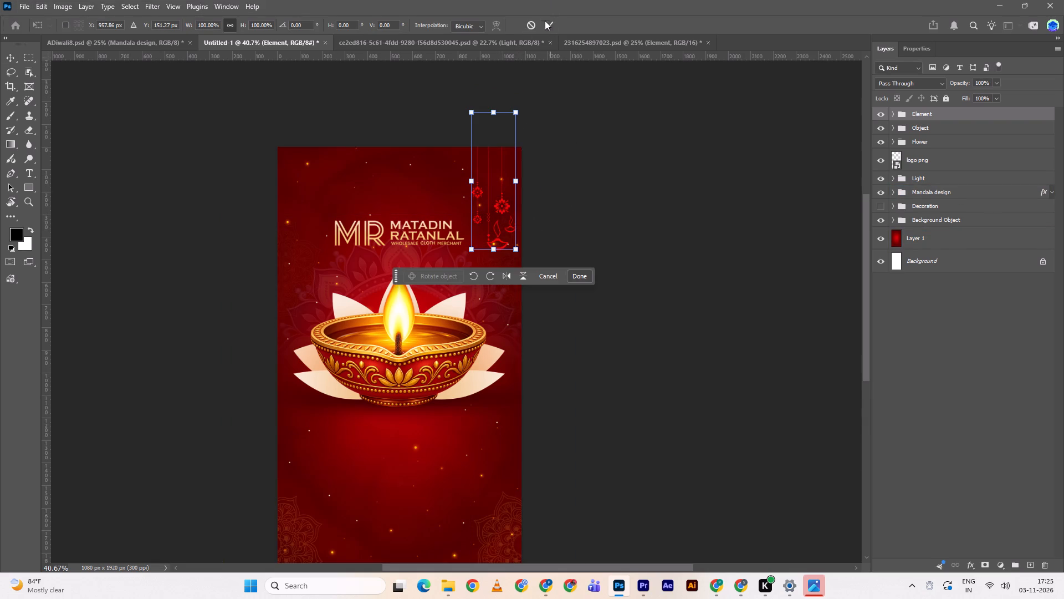
click(549, 20)
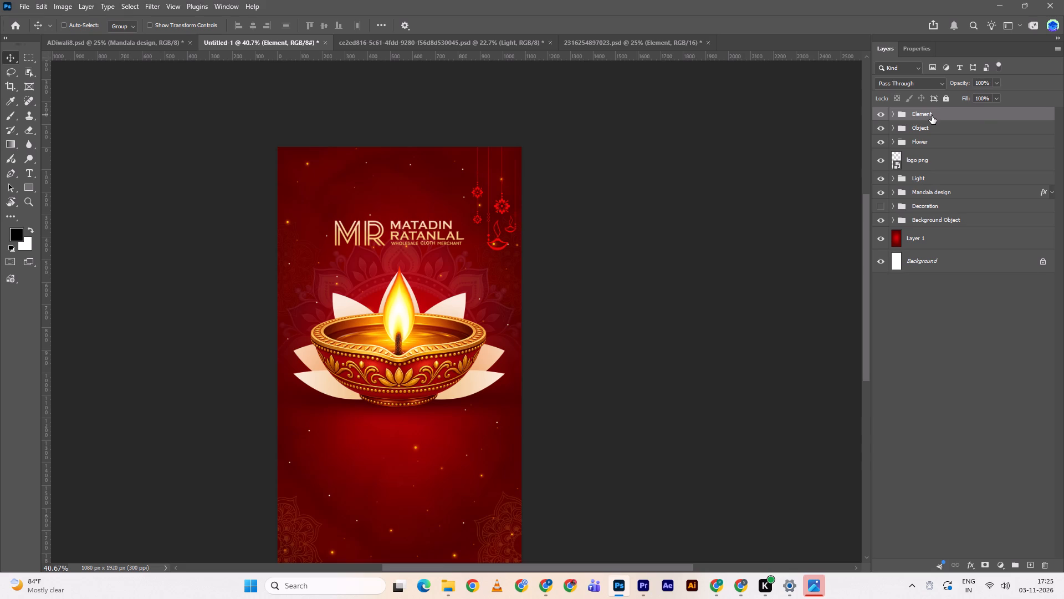
Duplicate the Element group, move the copy to the poster's upper-left corner, and flip it horizontally to mirror the other ornaments.
key(ctrl+j)
key(ctrl+t)
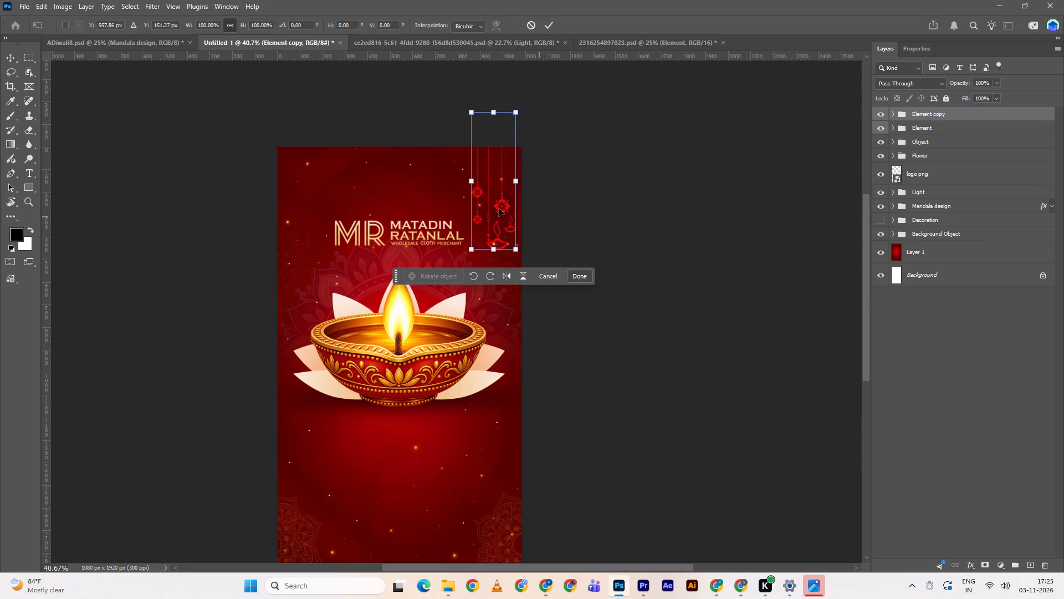
drag(489, 189, 305, 196)
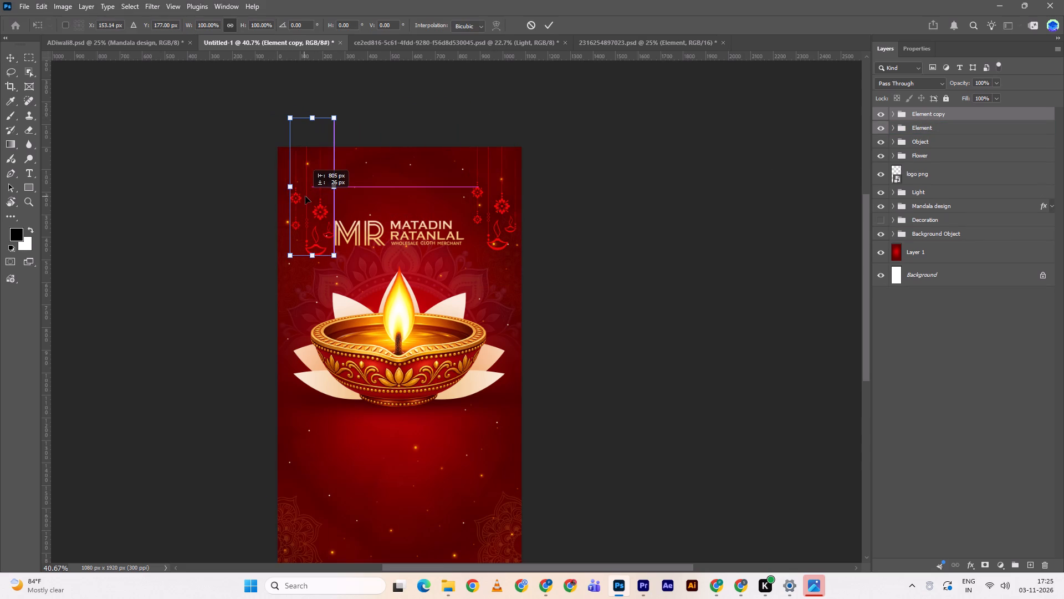
drag(305, 196, 302, 196)
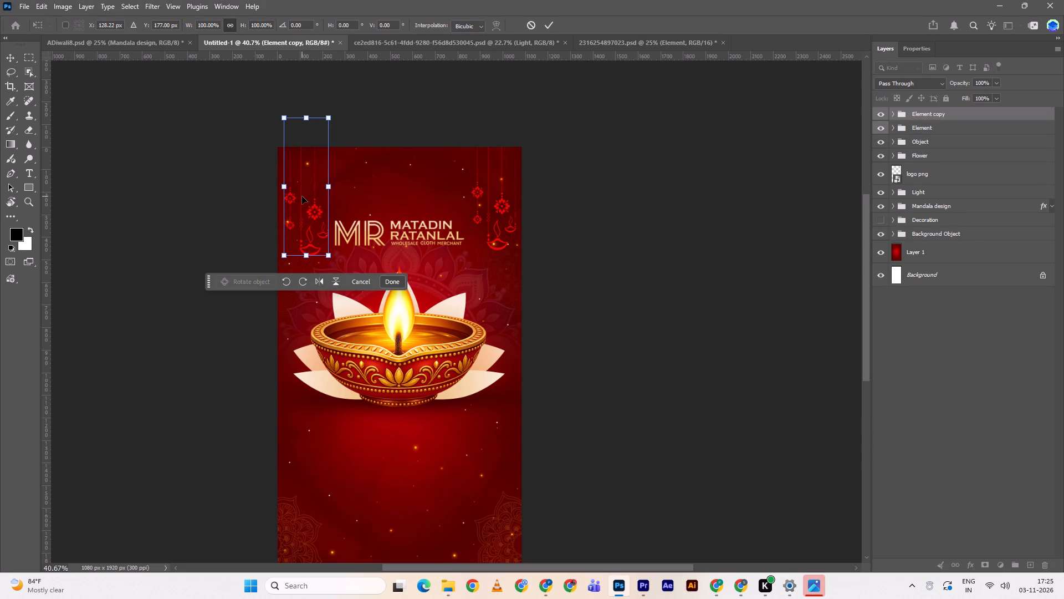
right_click(302, 196)
click(555, 192)
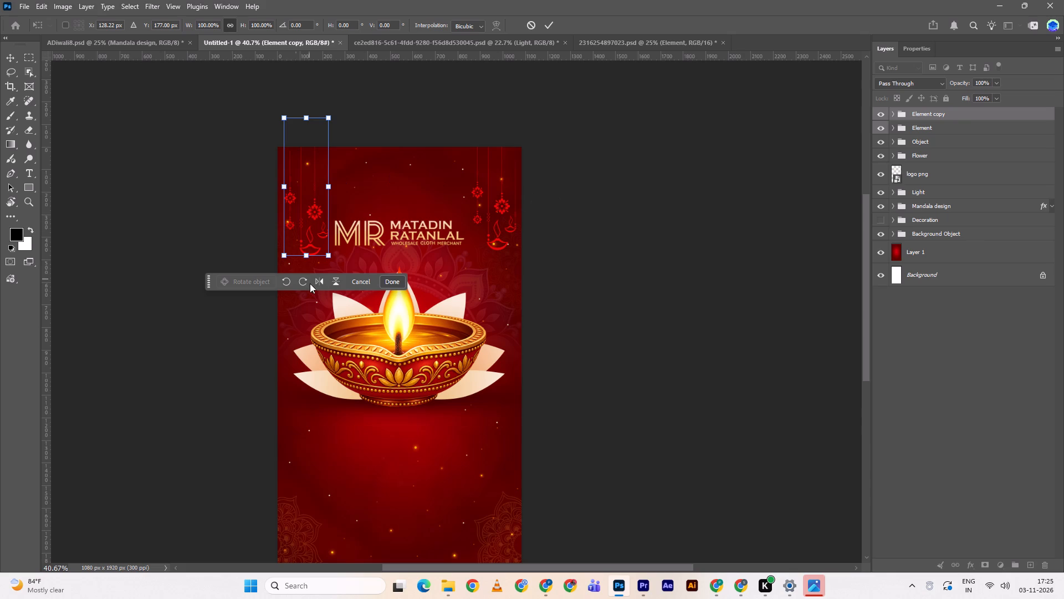
double_click(306, 284)
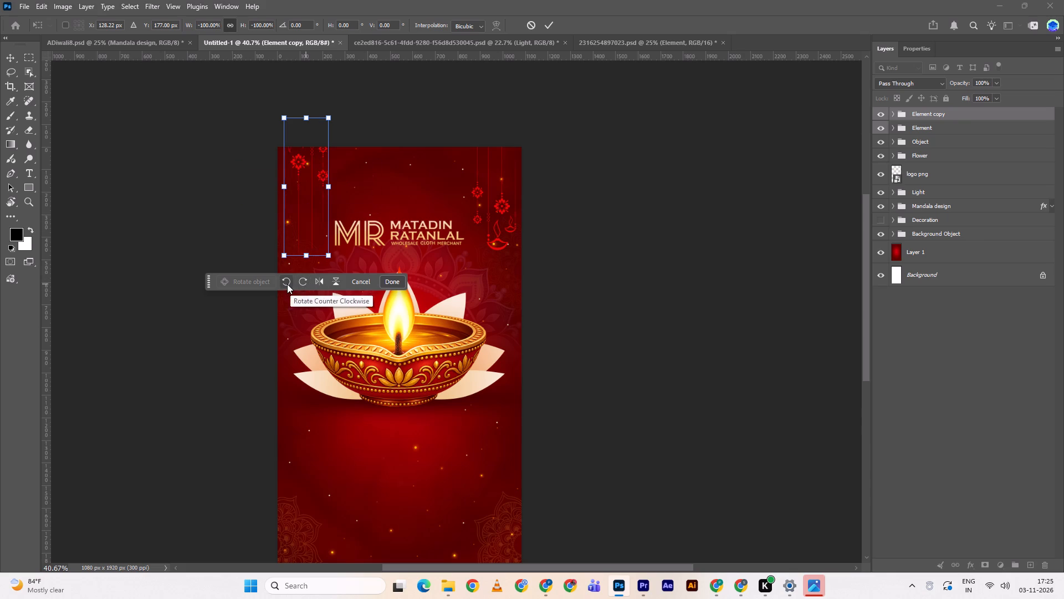
double_click(287, 284)
click(315, 283)
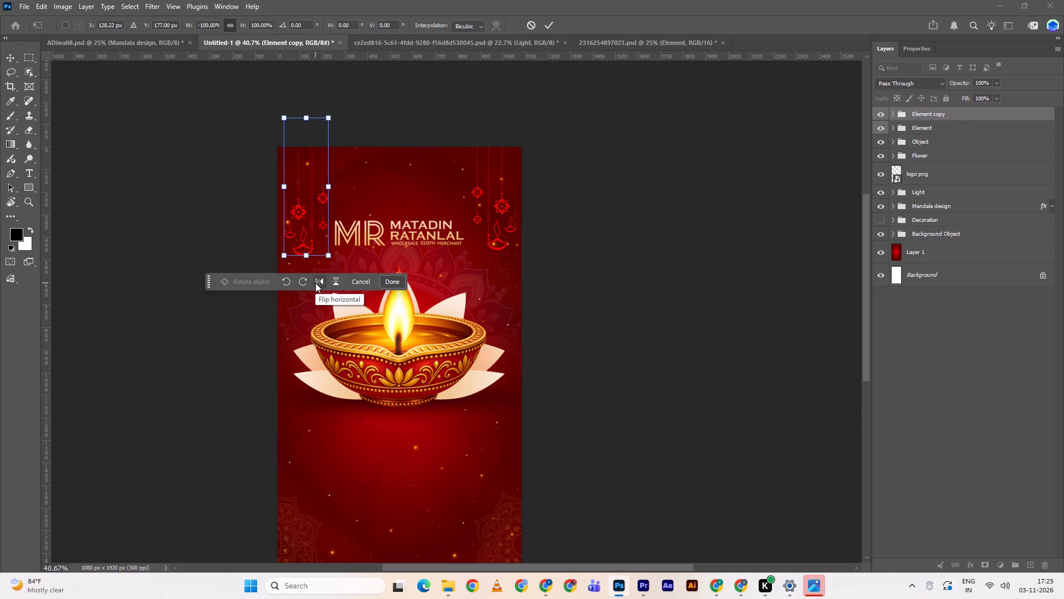
double_click(300, 283)
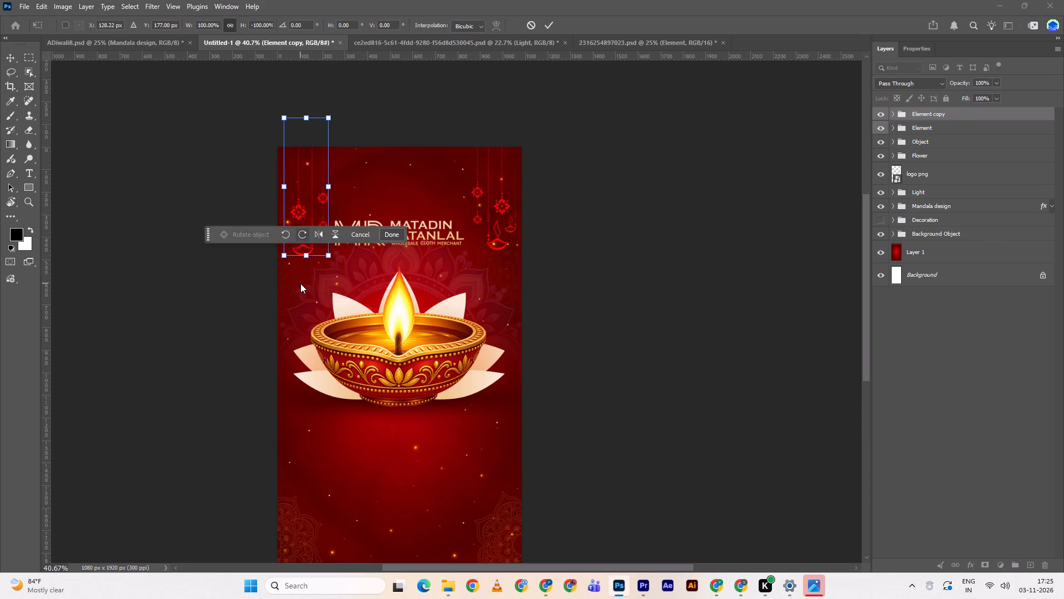
click(300, 283)
click(300, 283)
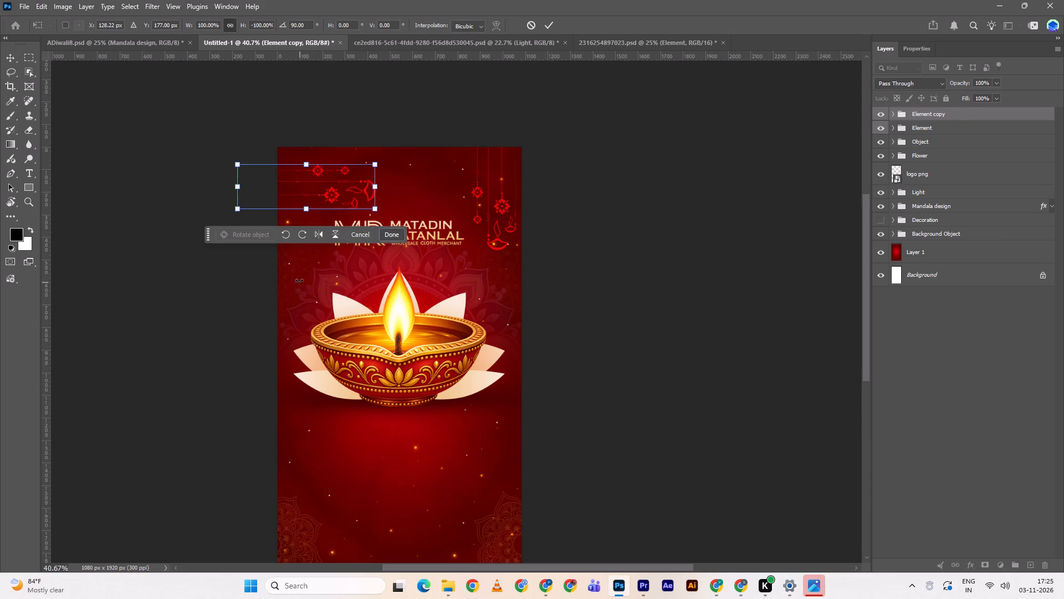
click(303, 238)
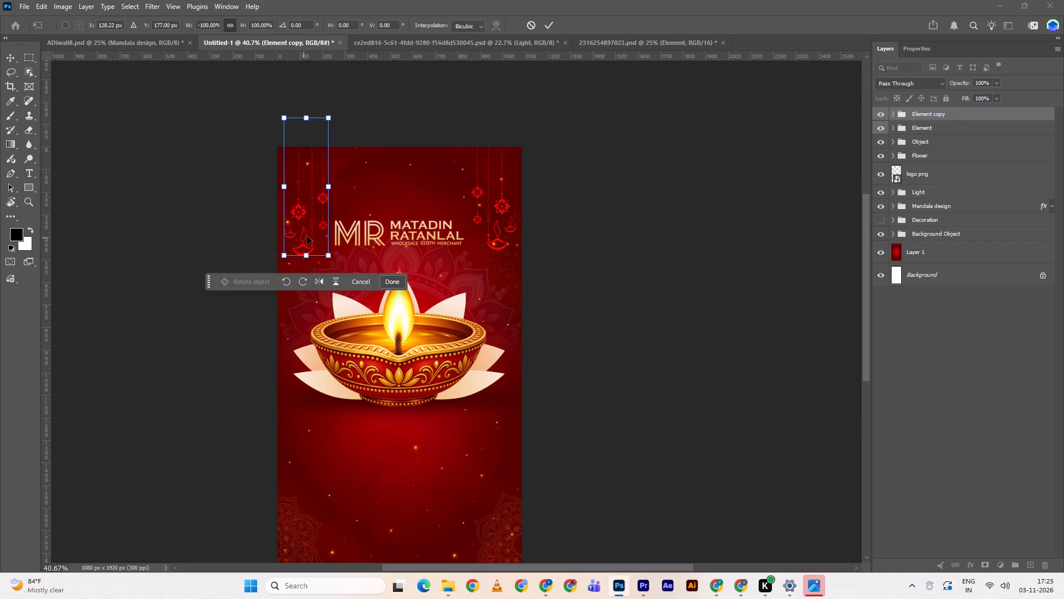
click(545, 22)
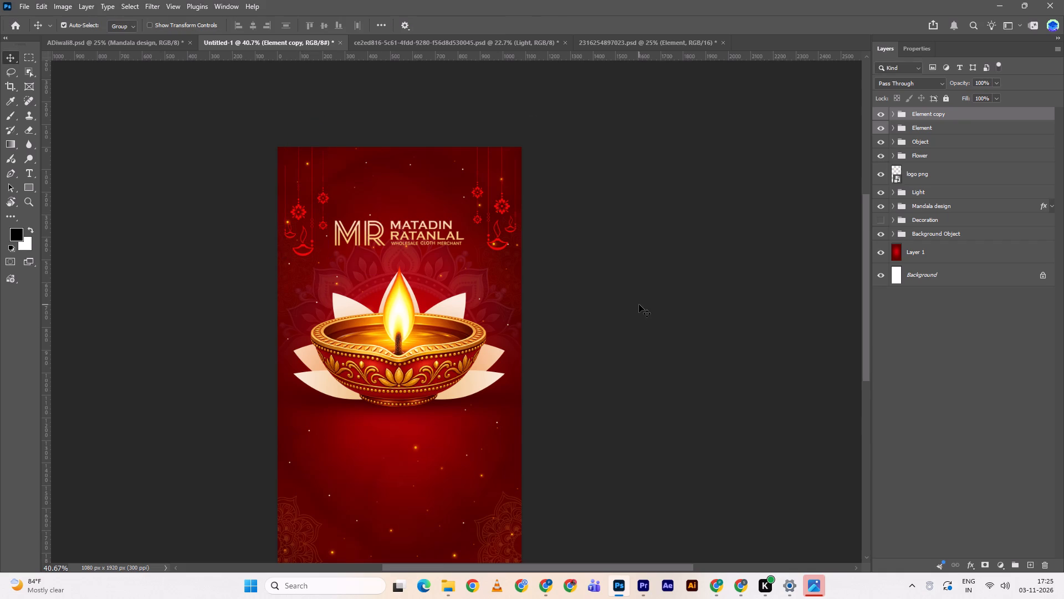
Move the Matadin Ratanlal logo up between the hanging ornaments and scale it down to about 50.7%.
click(392, 231)
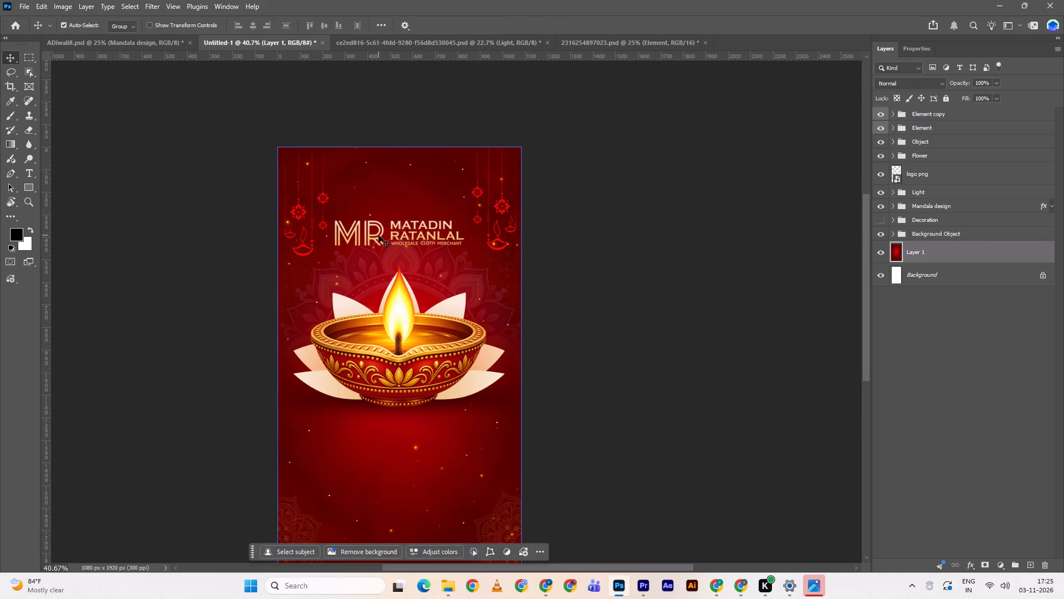
drag(376, 241, 376, 195)
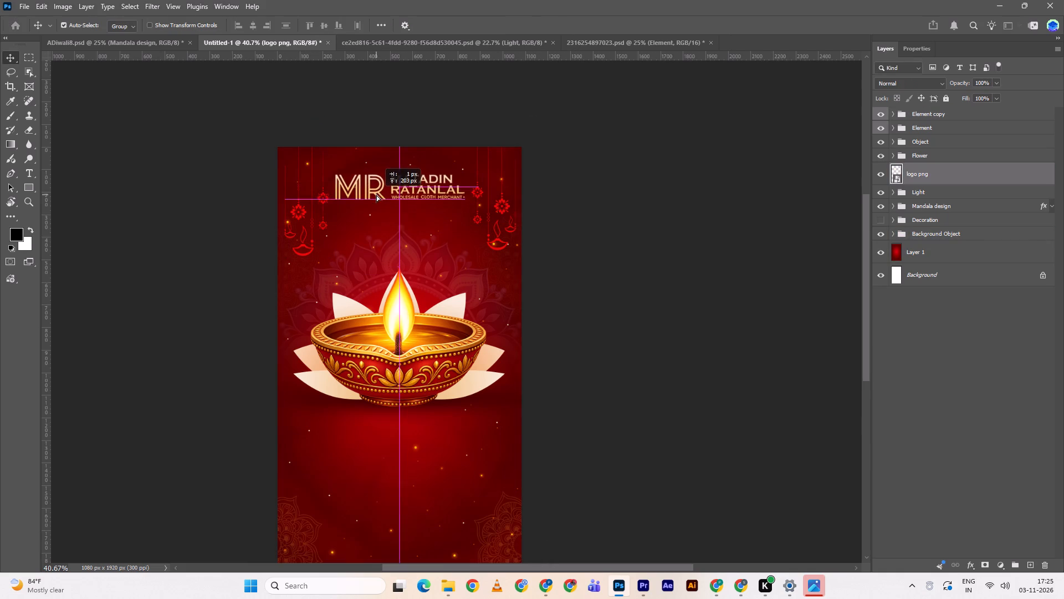
drag(376, 195, 378, 190)
key(ctrl+t)
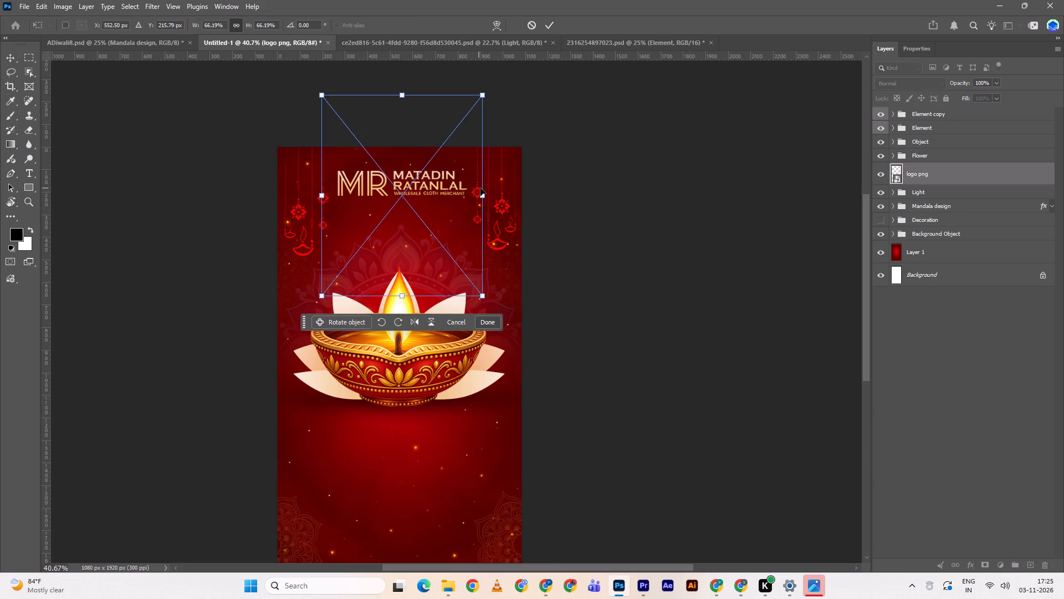
alt+drag(483, 194, 464, 191)
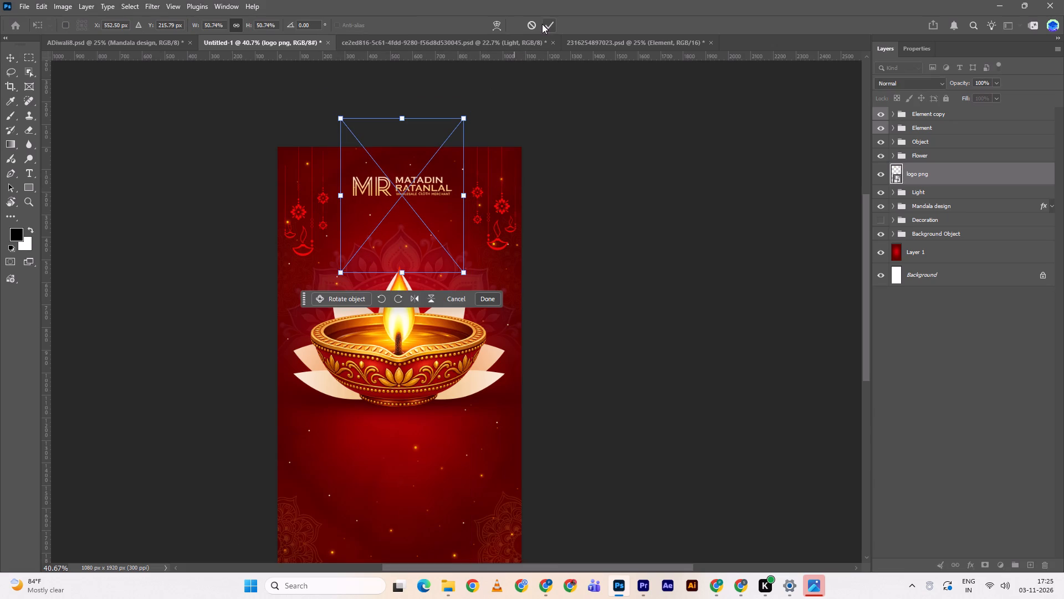
click(542, 24)
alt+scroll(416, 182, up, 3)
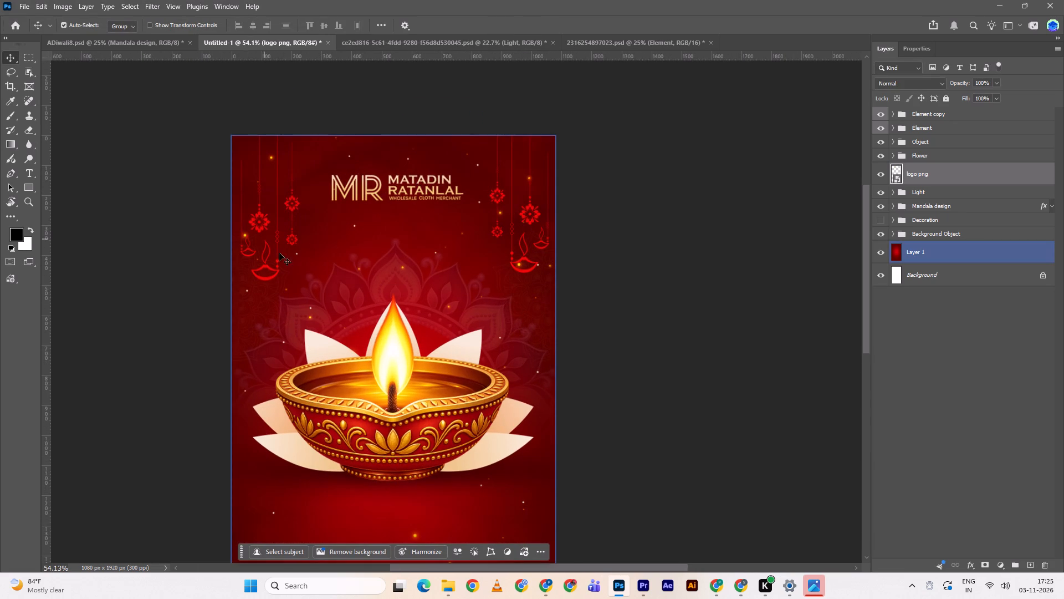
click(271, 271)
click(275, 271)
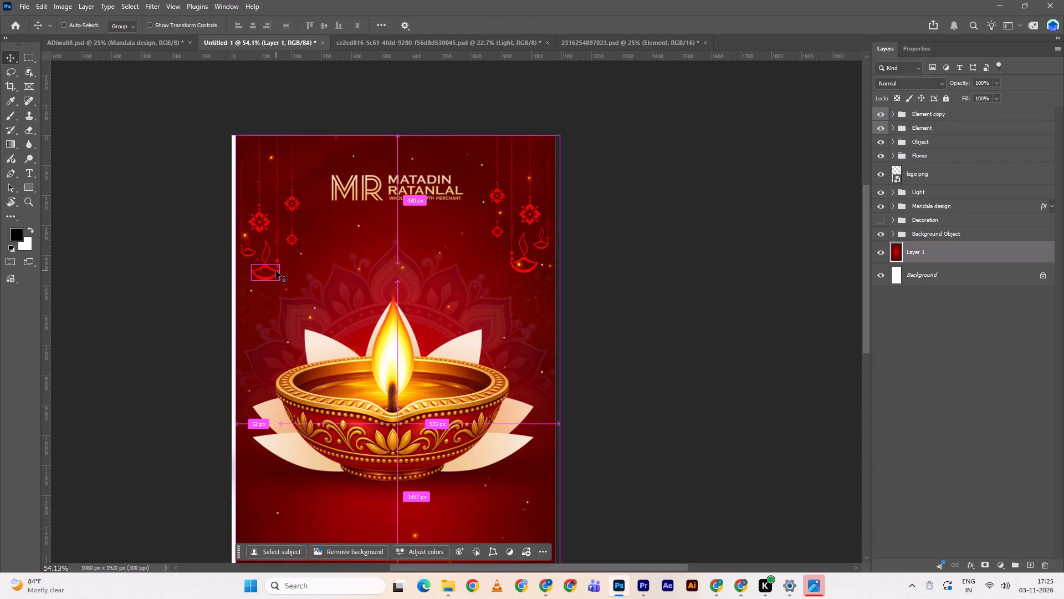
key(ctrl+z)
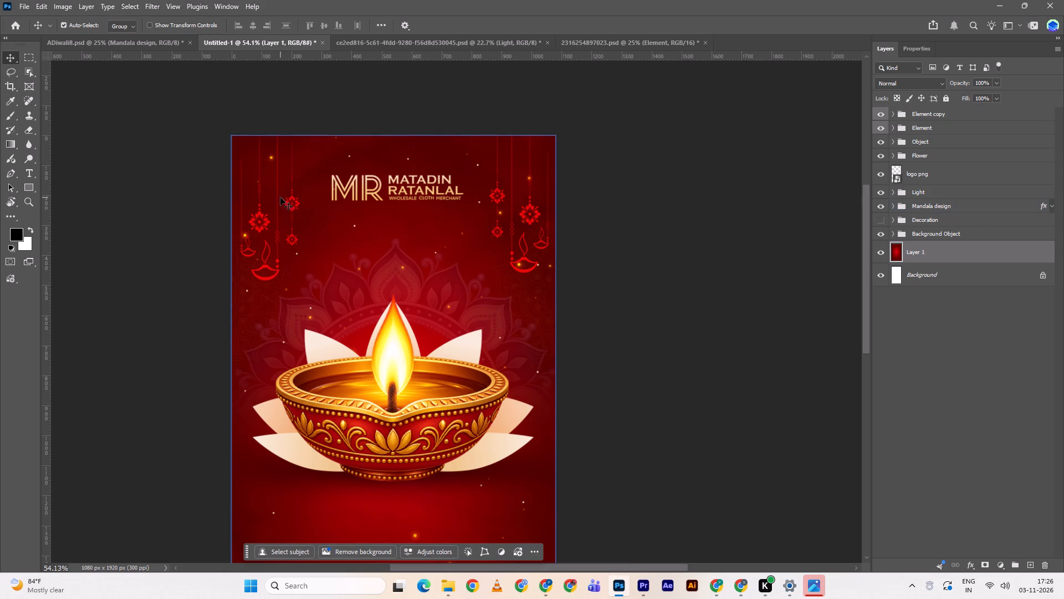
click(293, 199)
Enlarge the original Element group of ornaments on the poster's right side slightly and shift it lower.
click(544, 248)
key(ctrl+t)
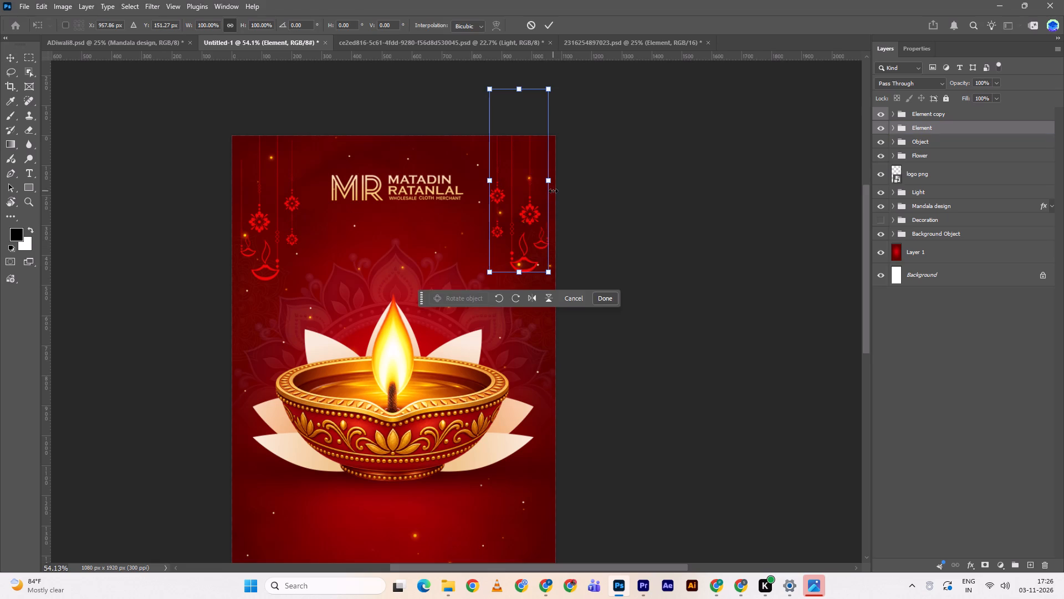
alt+drag(553, 179, 561, 179)
drag(539, 206, 532, 223)
click(550, 19)
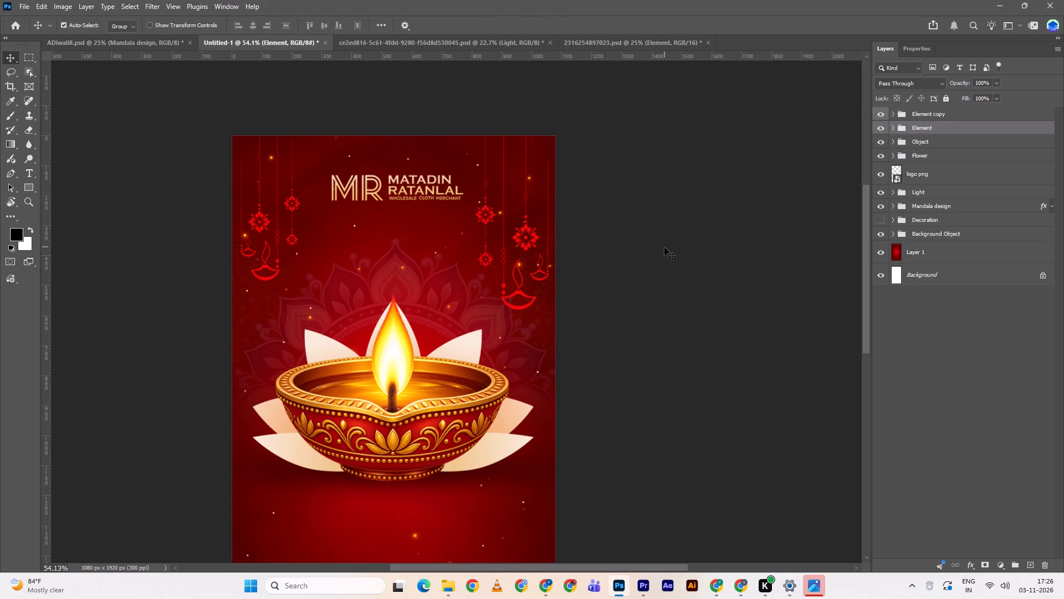
click(664, 247)
Review the full poster with the Decoration group's string lights shown and hidden, leave the group hidden, and undo the latest changes.
scroll(654, 259, down, 4)
scroll(604, 261, down, 8)
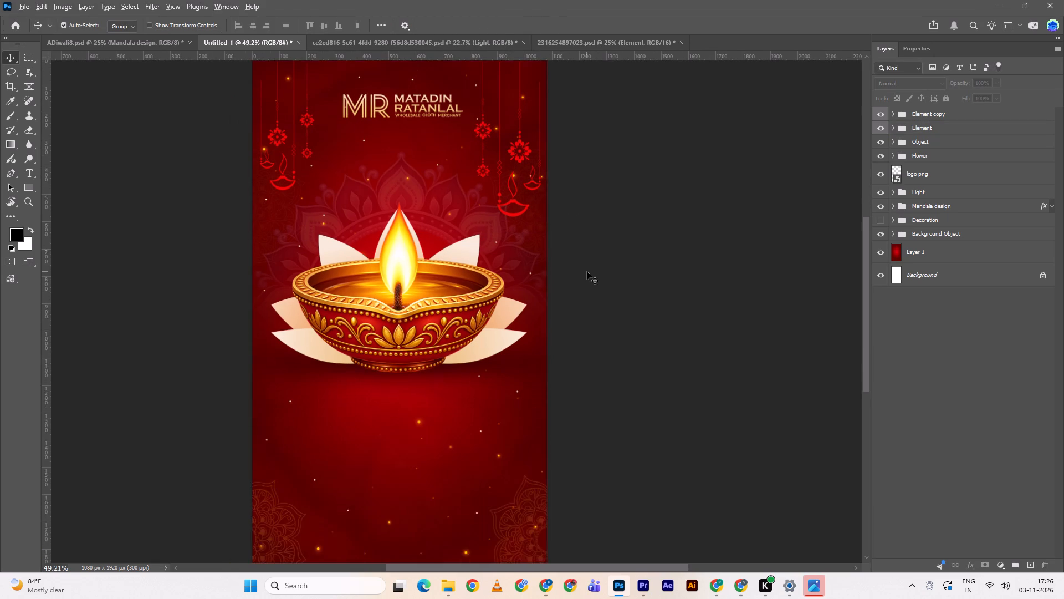
alt+scroll(587, 272, down, 1)
scroll(534, 308, up, 1)
scroll(534, 306, down, 2)
alt+scroll(607, 287, down, 1)
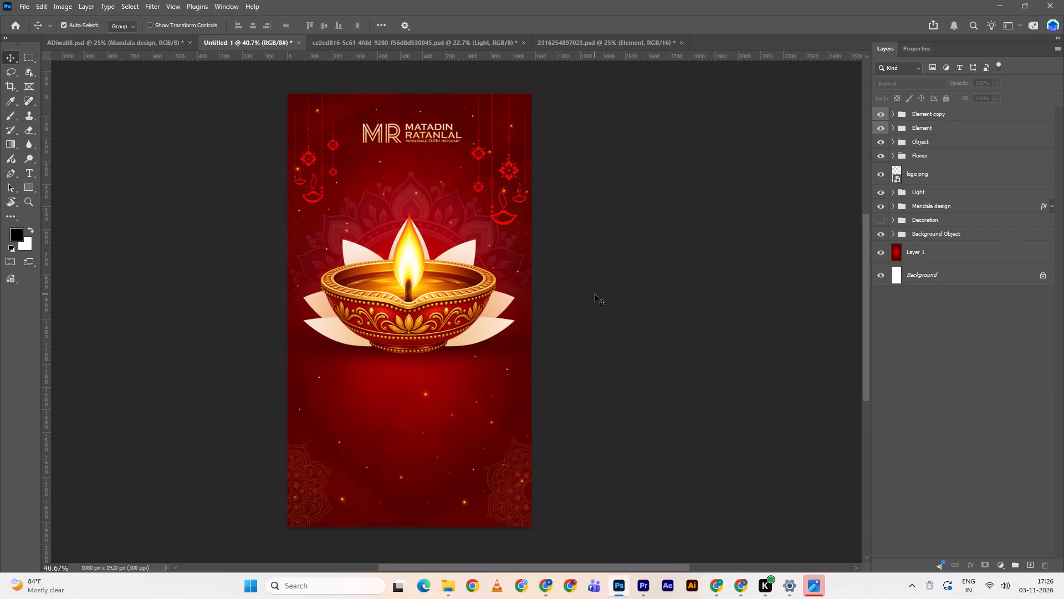
click(890, 221)
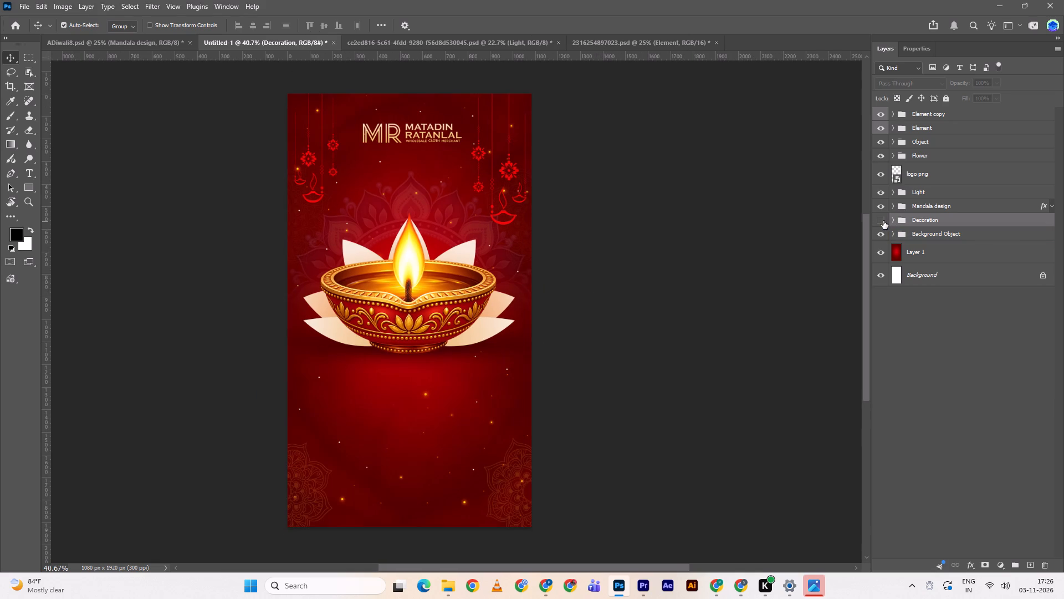
click(883, 221)
click(883, 221)
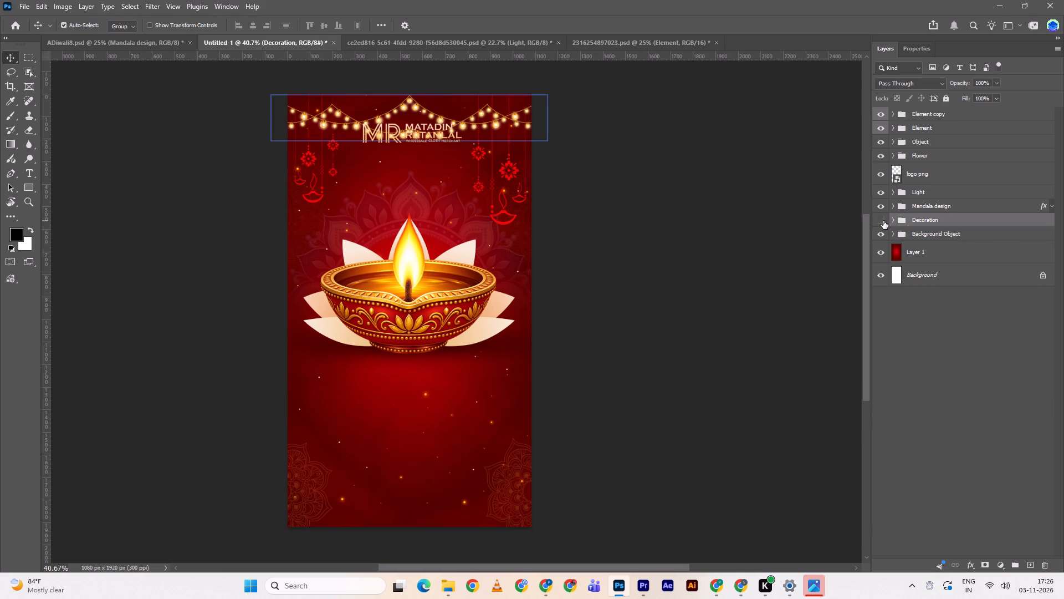
click(713, 245)
key(ctrl+z)
key(ctrl+z)
key(ctrl+z)
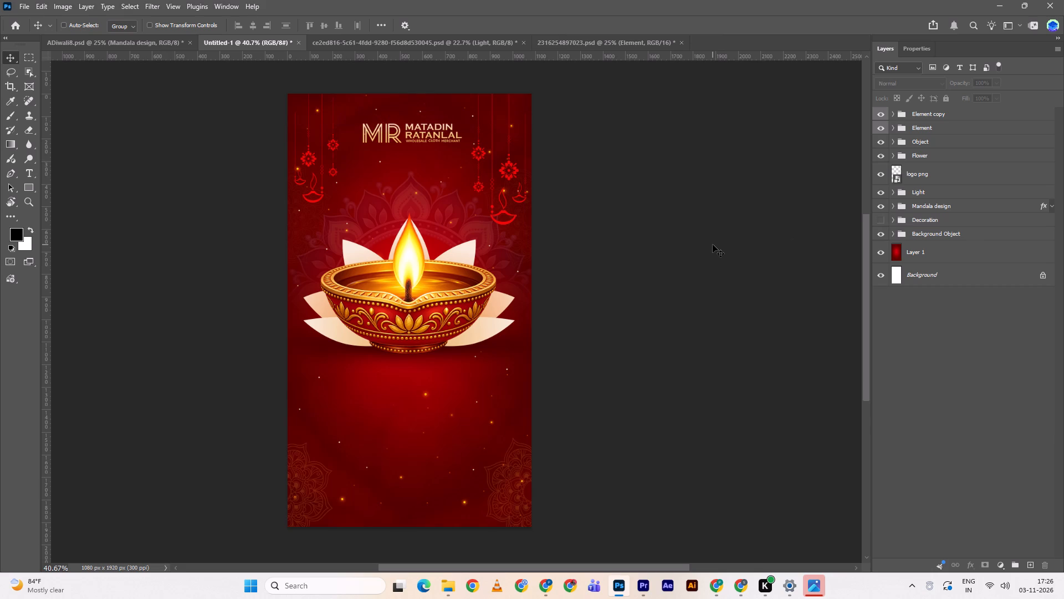
Undo the logo and ornament arrangement back to the single full-size Element group as first placed on the poster.
key(ctrl+z)
key(ctrl+z)
key(ctrl+z)
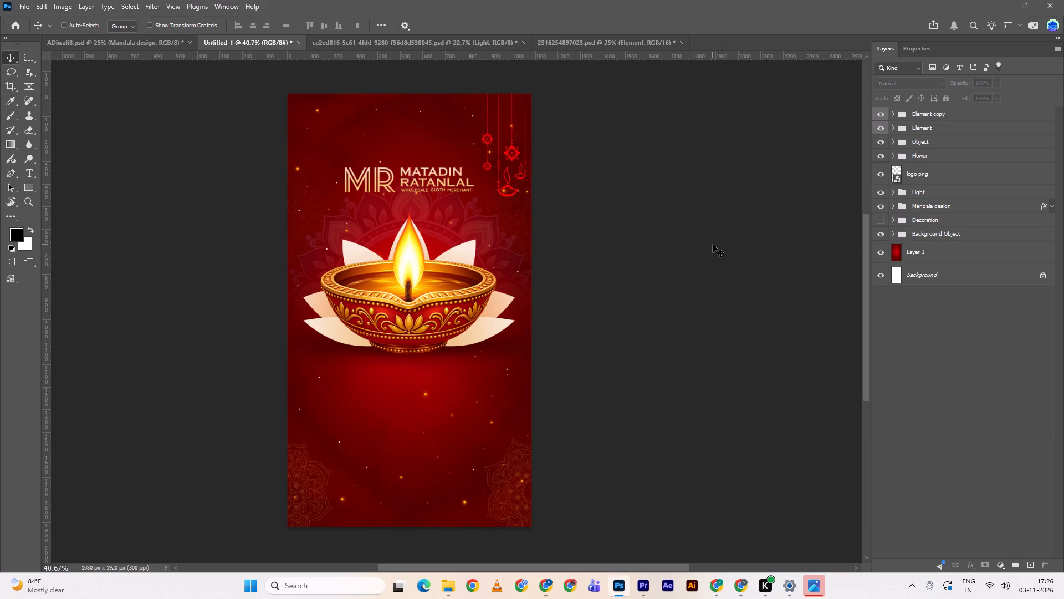
key(ctrl+z)
key(ctrl+z)
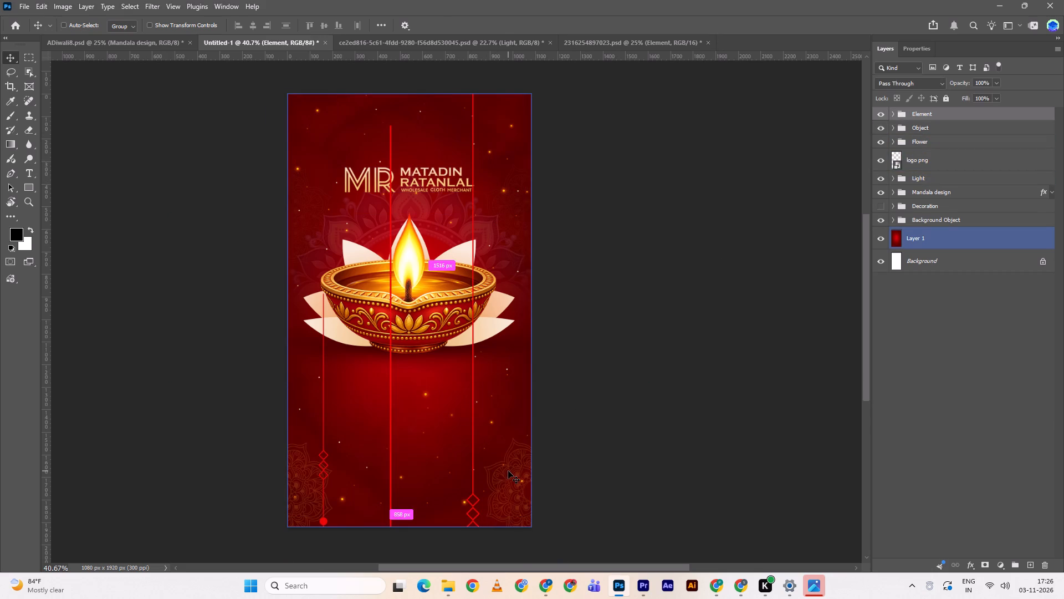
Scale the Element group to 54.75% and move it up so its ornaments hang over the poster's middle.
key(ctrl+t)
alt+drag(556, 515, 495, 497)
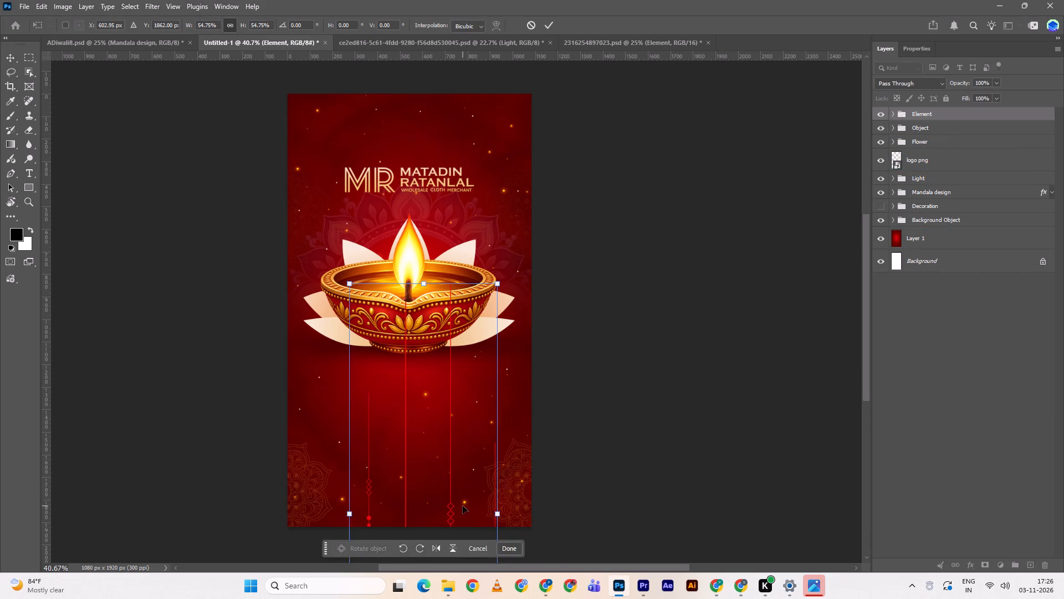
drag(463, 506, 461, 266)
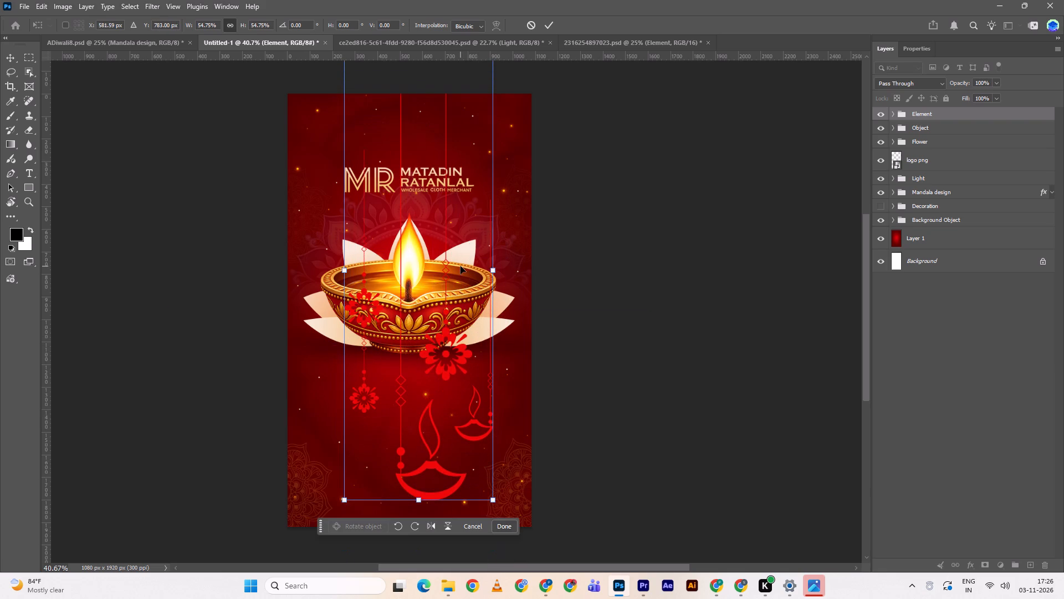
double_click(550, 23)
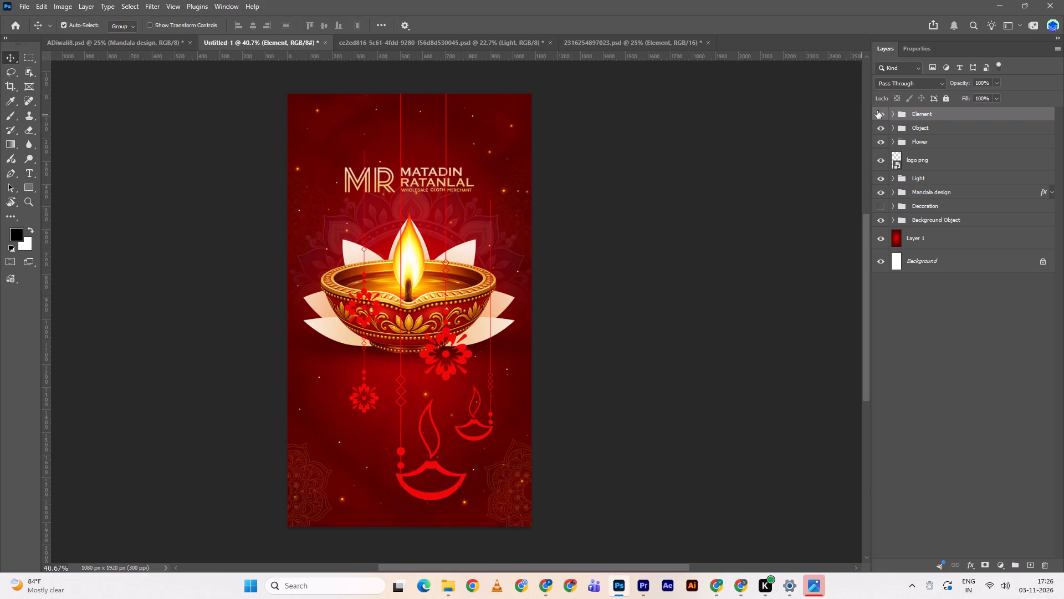
Identify the ornaments in the Element group and delete the hanging string layer of the small diya outline.
click(893, 113)
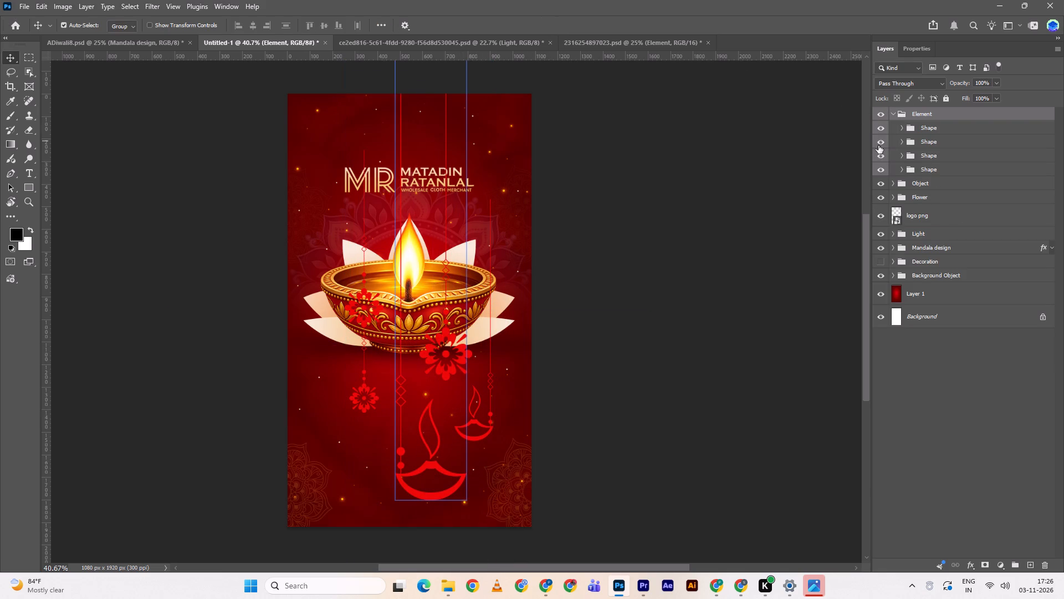
click(879, 139)
click(879, 139)
click(879, 129)
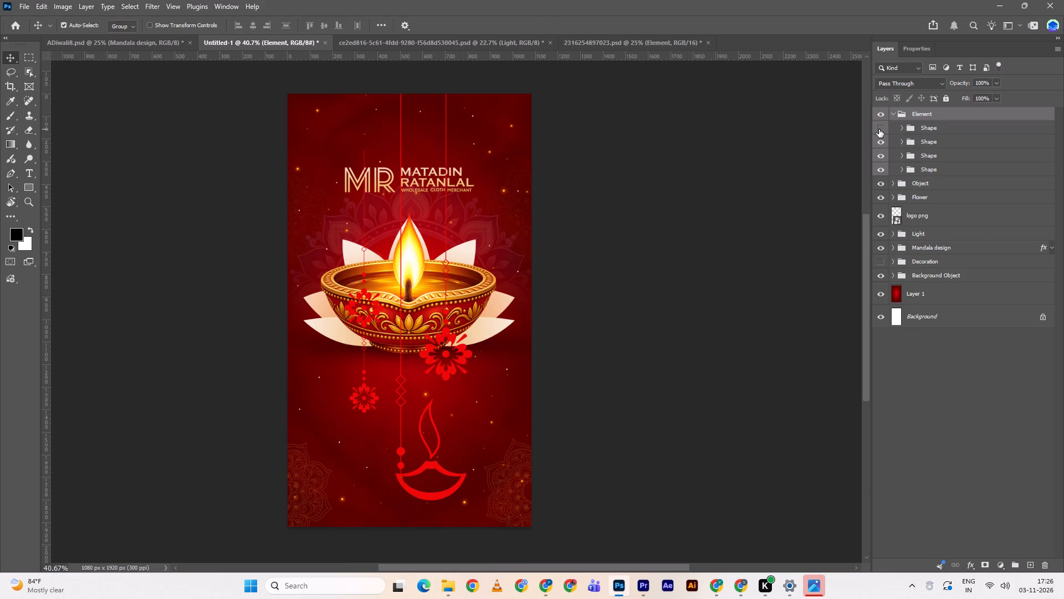
click(879, 129)
click(898, 130)
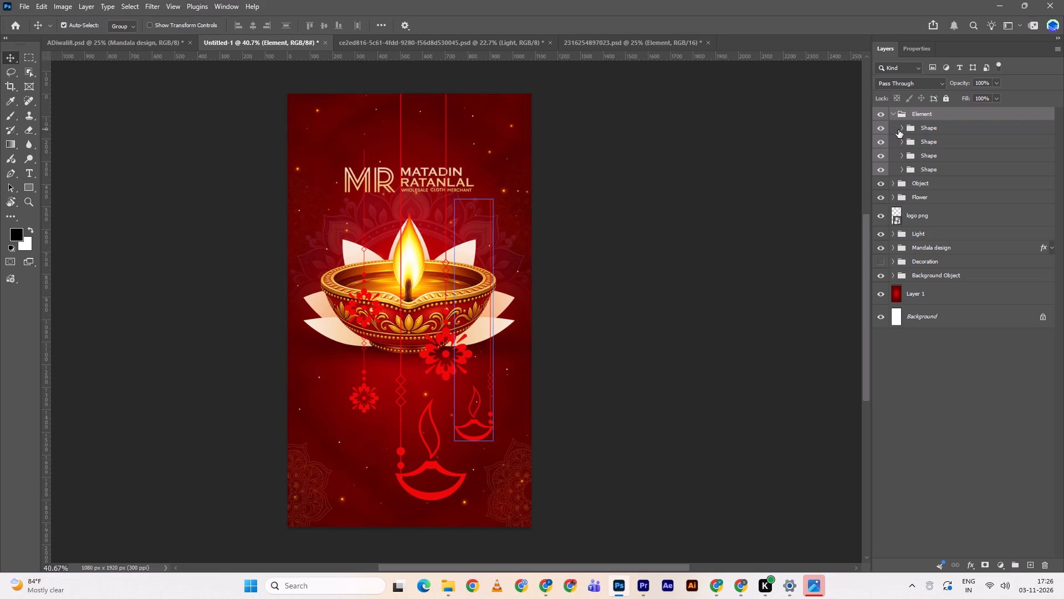
click(901, 128)
click(874, 148)
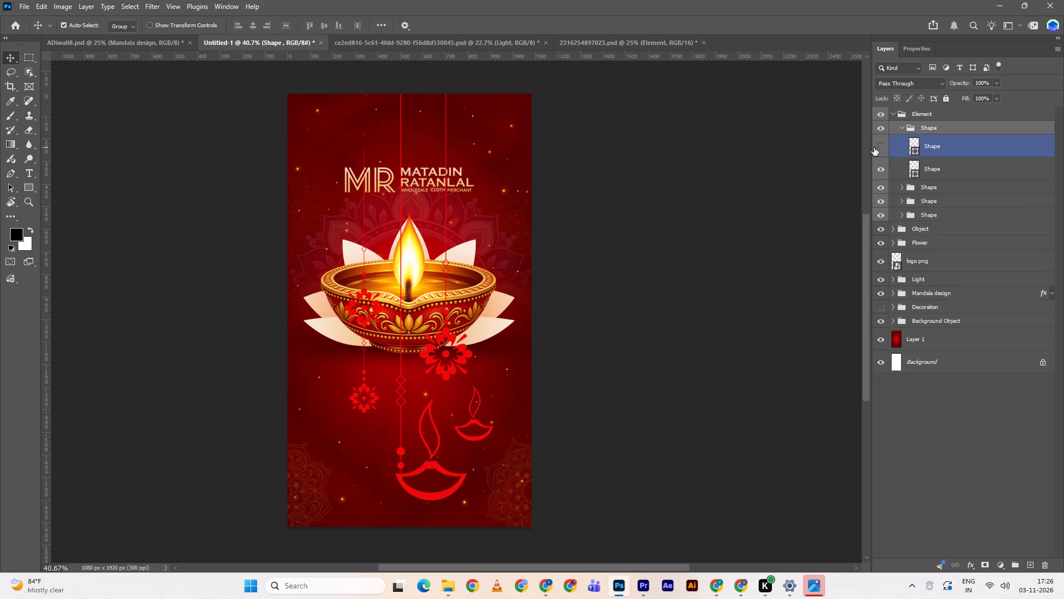
click(882, 146)
click(948, 142)
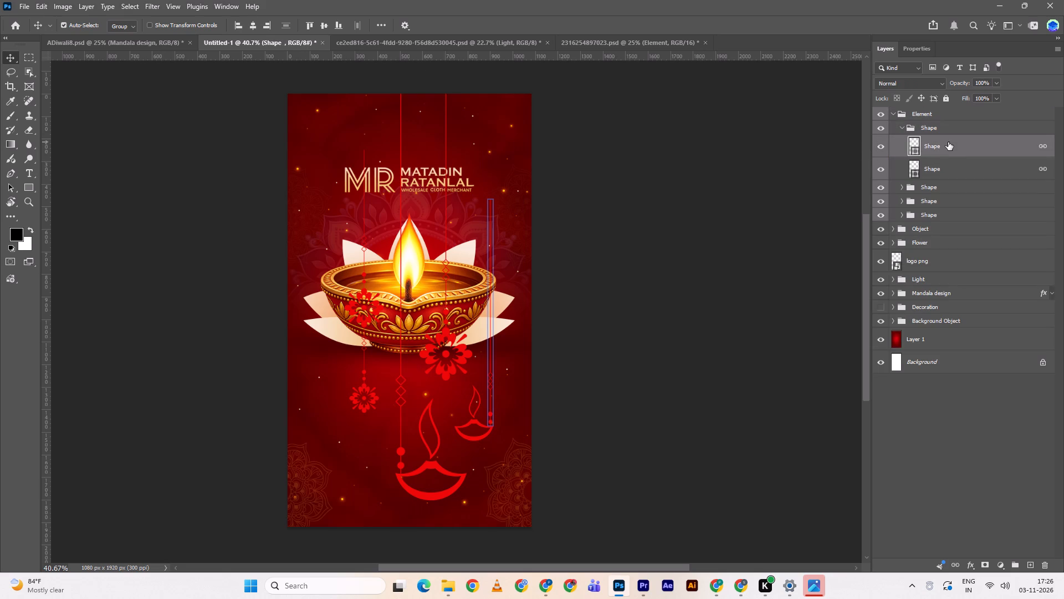
key(Delete)
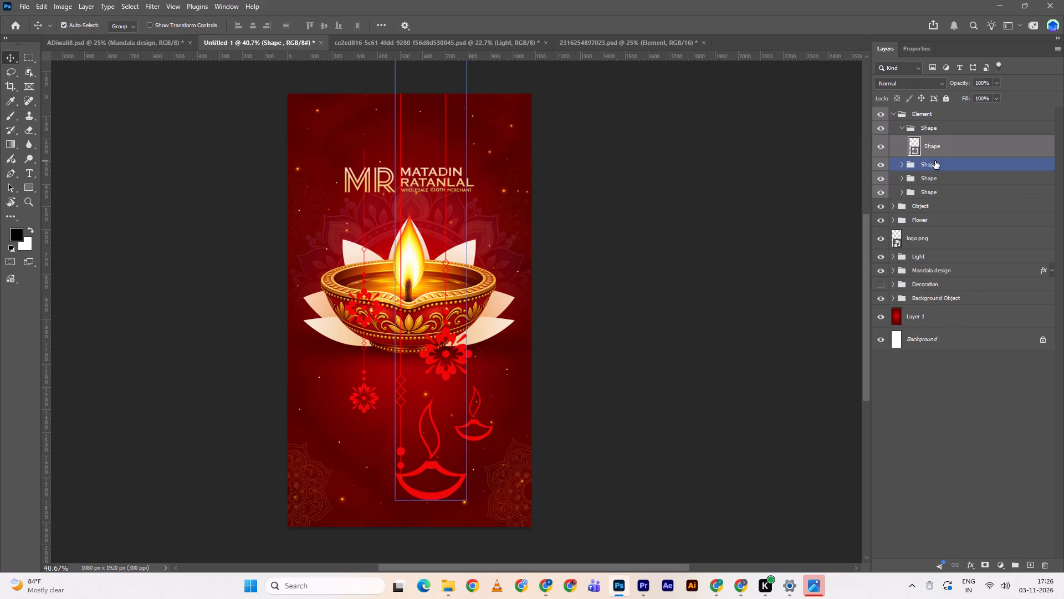
Delete the three other Shape groups in the Element group, keeping only the small diya outline.
click(878, 146)
click(878, 146)
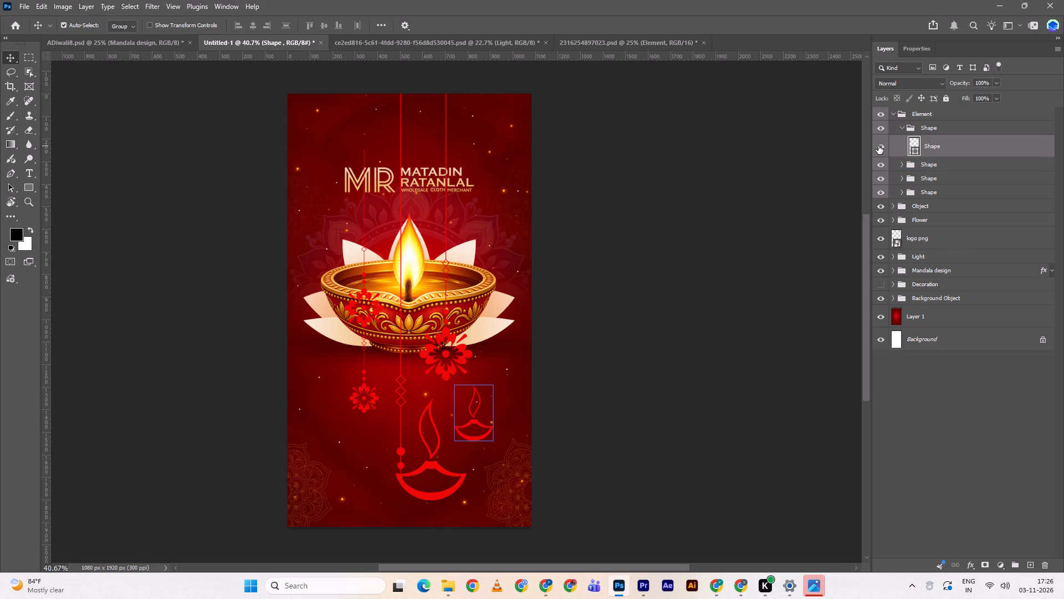
click(923, 163)
key(Delete)
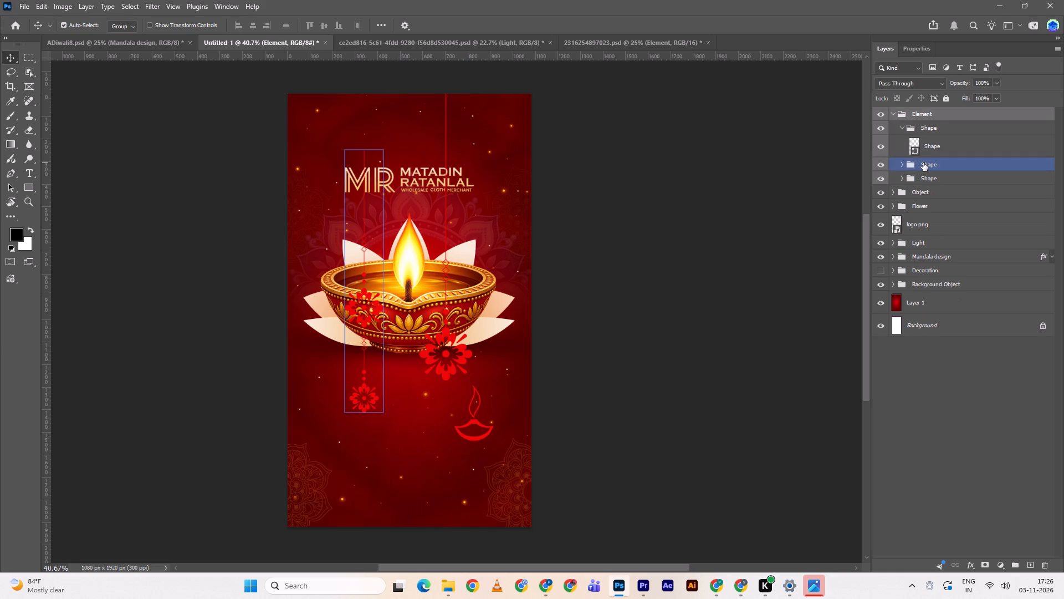
click(923, 163)
key(Delete)
click(923, 163)
key(Delete)
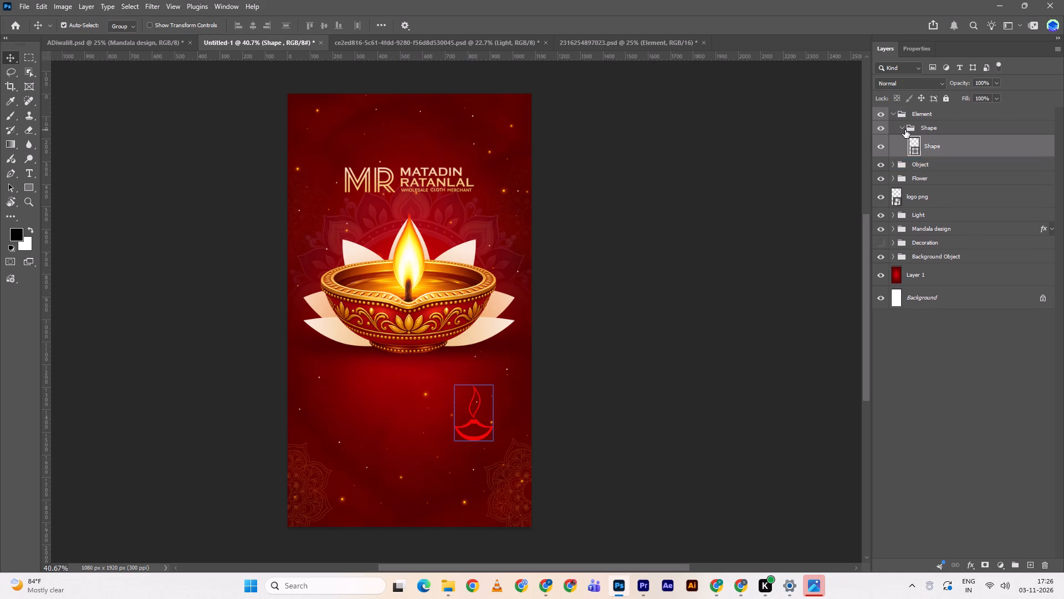
Move the small diya outline layer out to the top of the layer stack and delete its emptied Shape and Element groups.
click(905, 130)
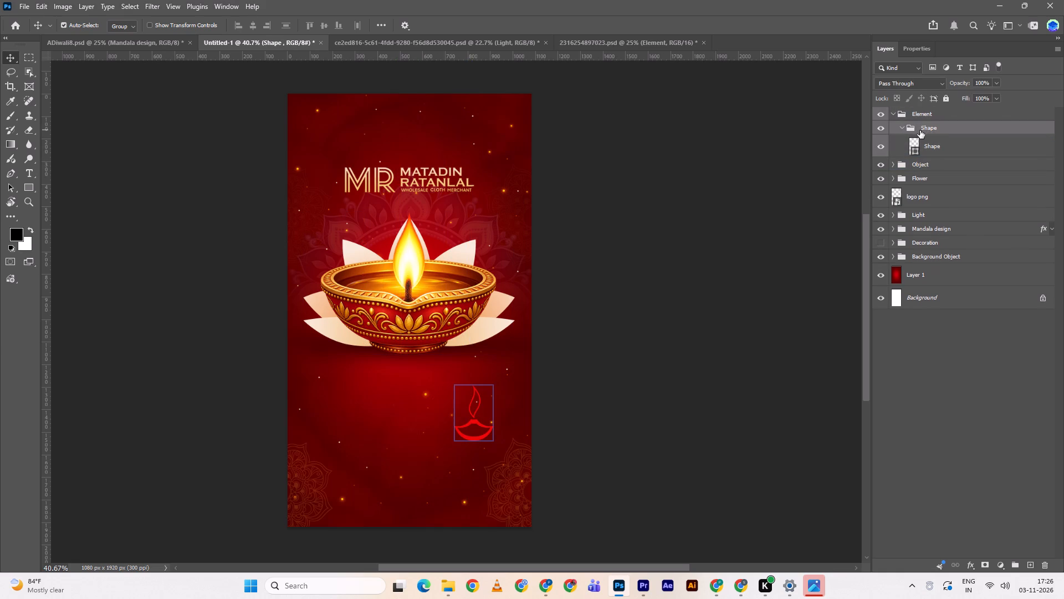
click(932, 129)
click(877, 127)
click(877, 127)
drag(936, 148, 940, 113)
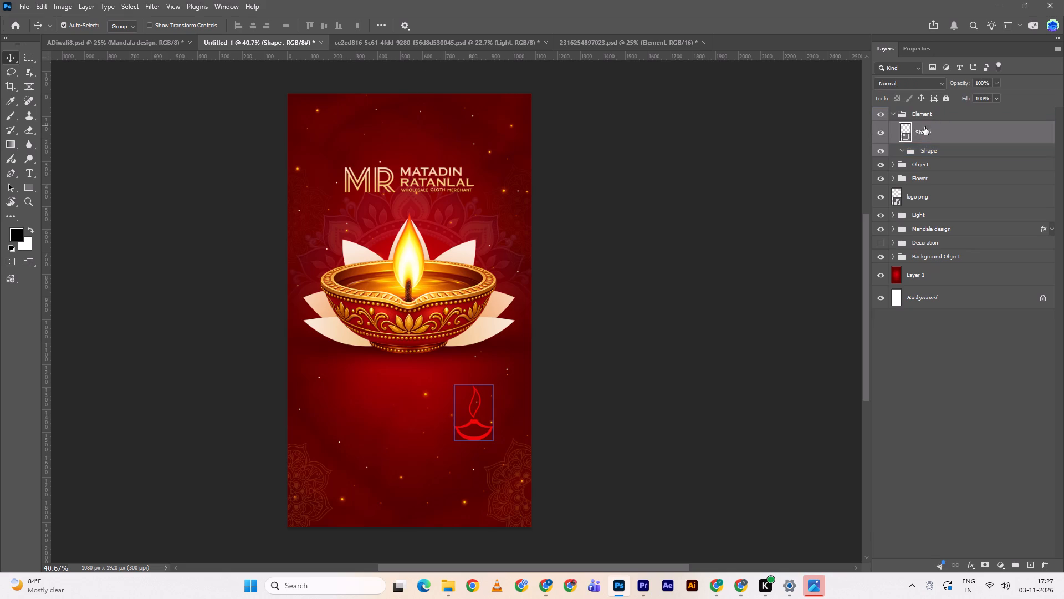
double_click(901, 150)
click(879, 149)
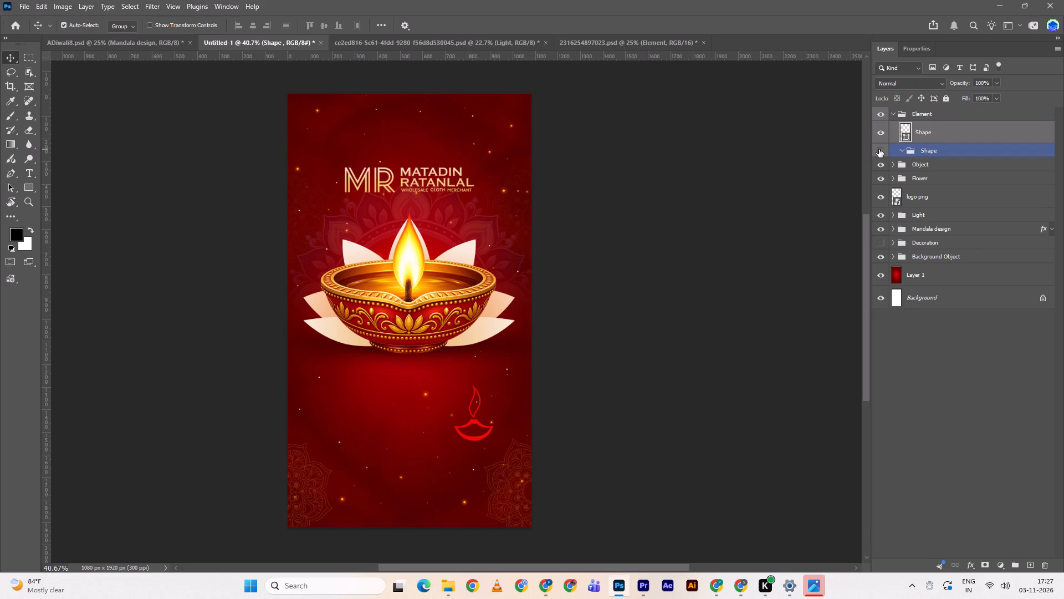
click(879, 149)
click(947, 148)
key(Delete)
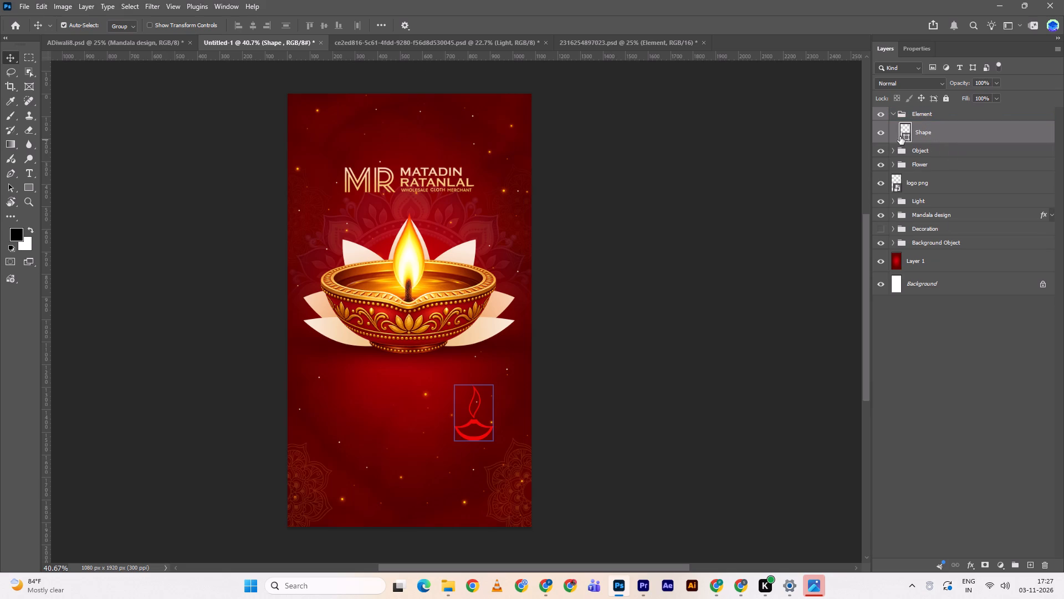
drag(947, 134, 958, 108)
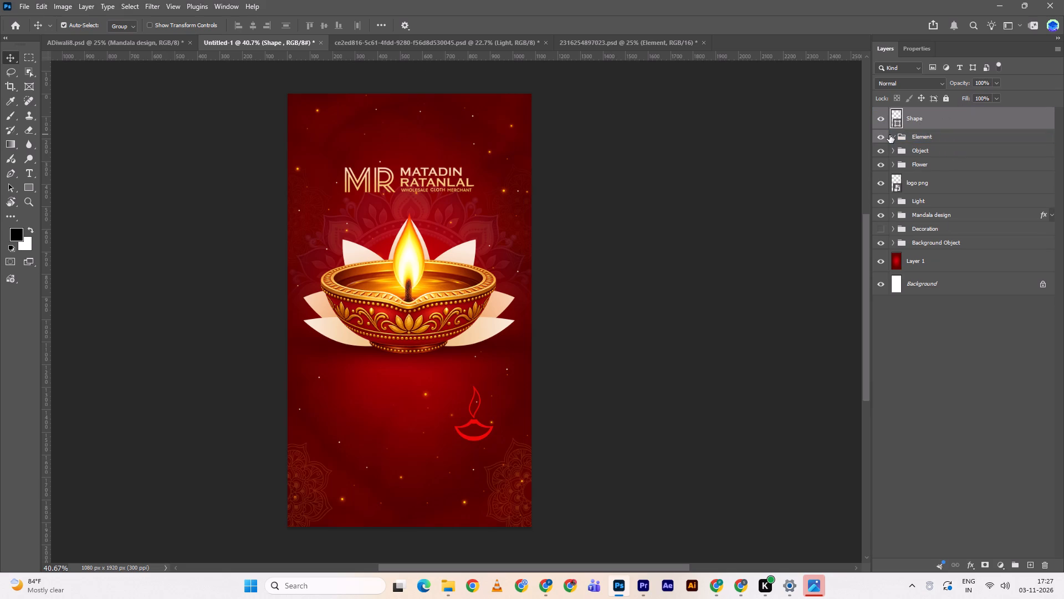
click(926, 135)
key(Delete)
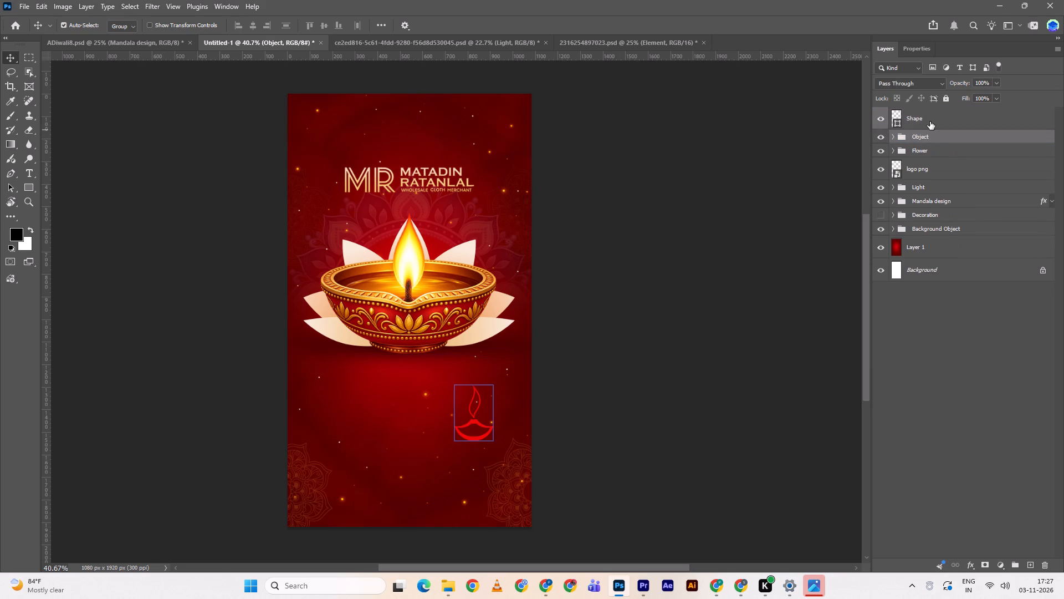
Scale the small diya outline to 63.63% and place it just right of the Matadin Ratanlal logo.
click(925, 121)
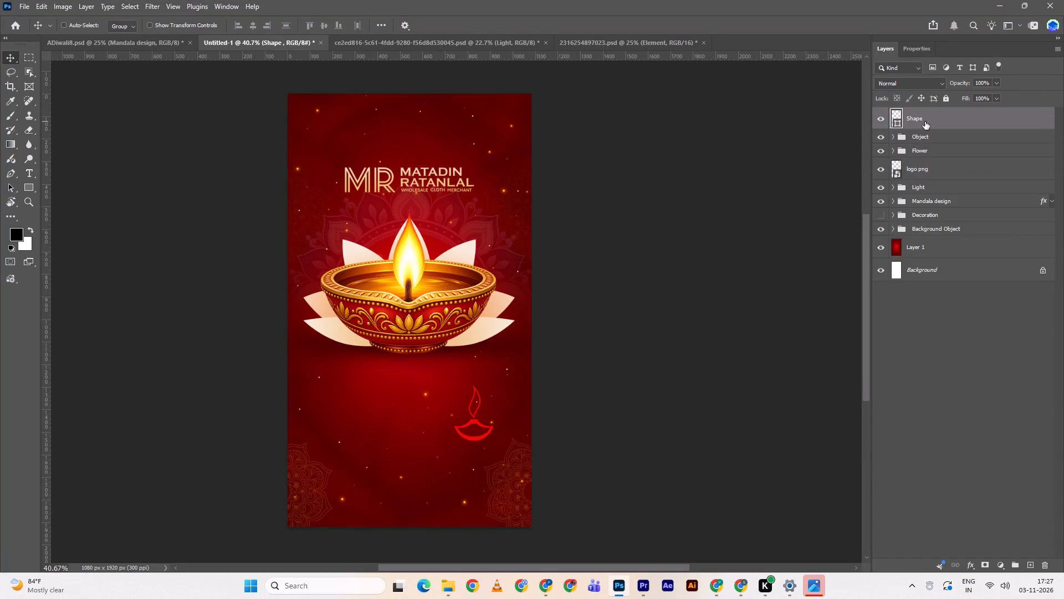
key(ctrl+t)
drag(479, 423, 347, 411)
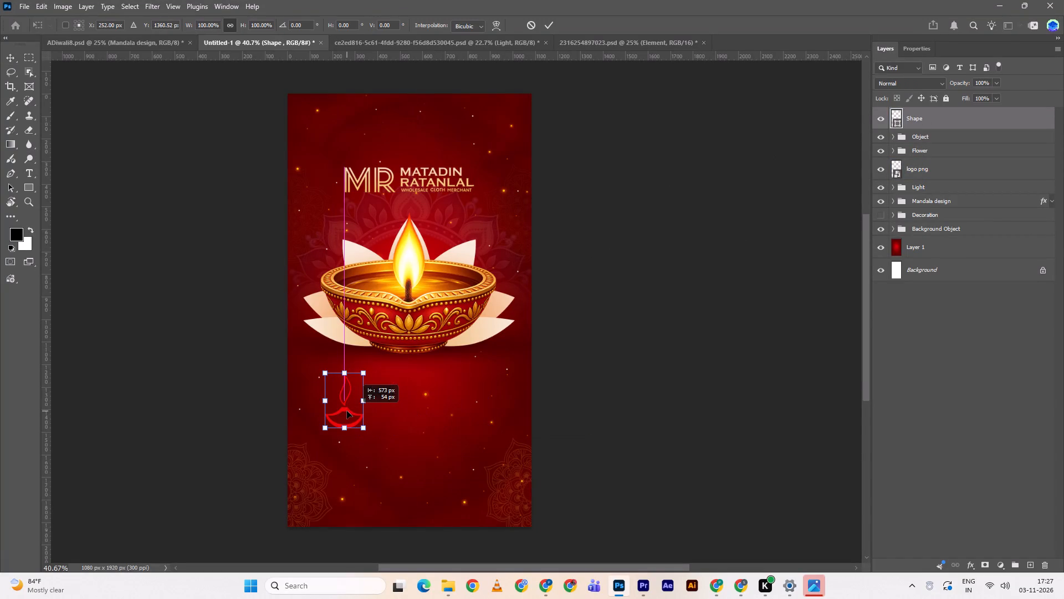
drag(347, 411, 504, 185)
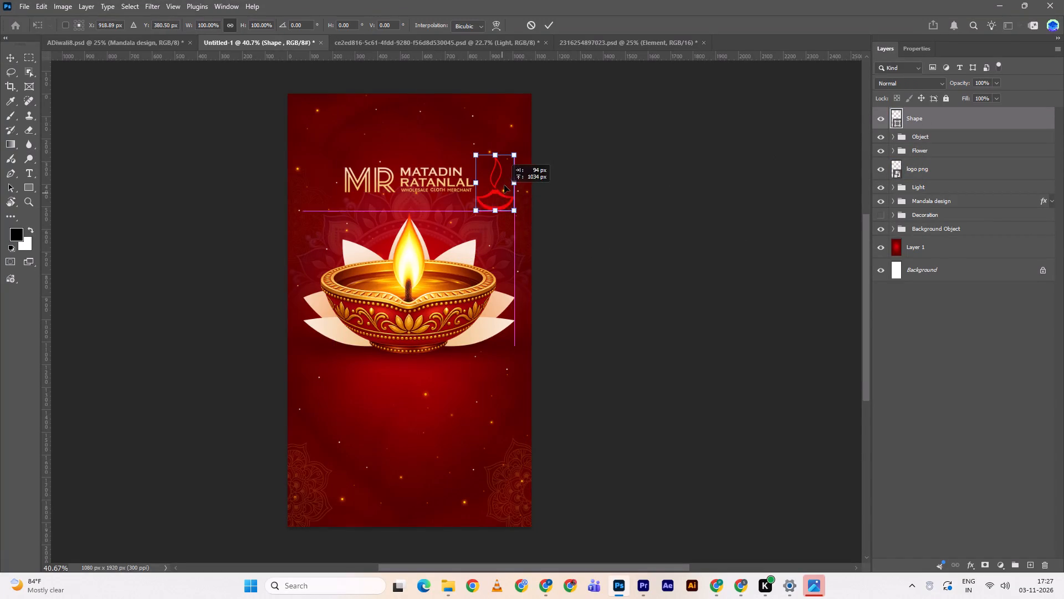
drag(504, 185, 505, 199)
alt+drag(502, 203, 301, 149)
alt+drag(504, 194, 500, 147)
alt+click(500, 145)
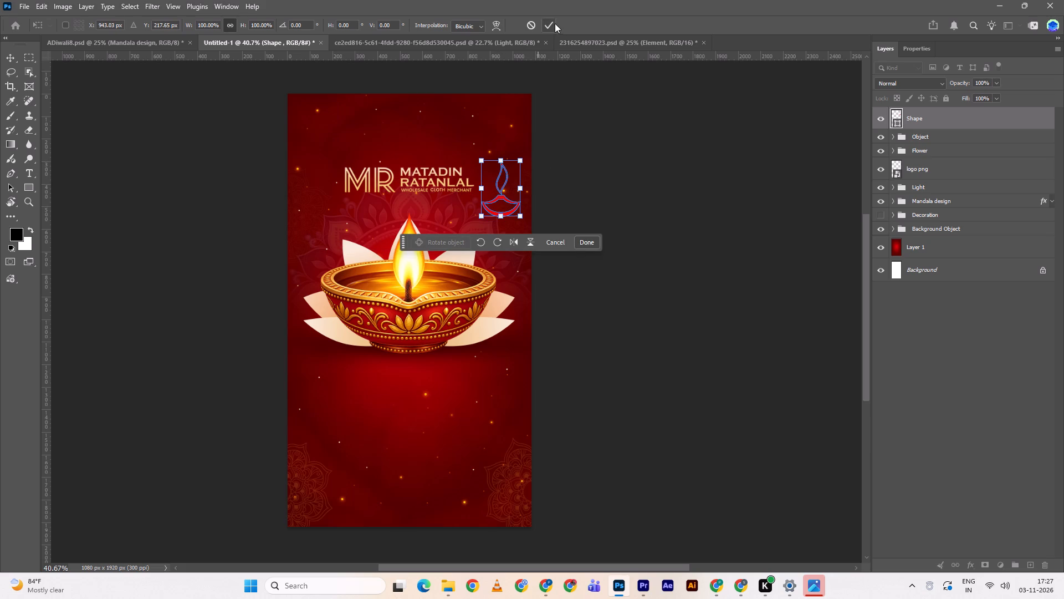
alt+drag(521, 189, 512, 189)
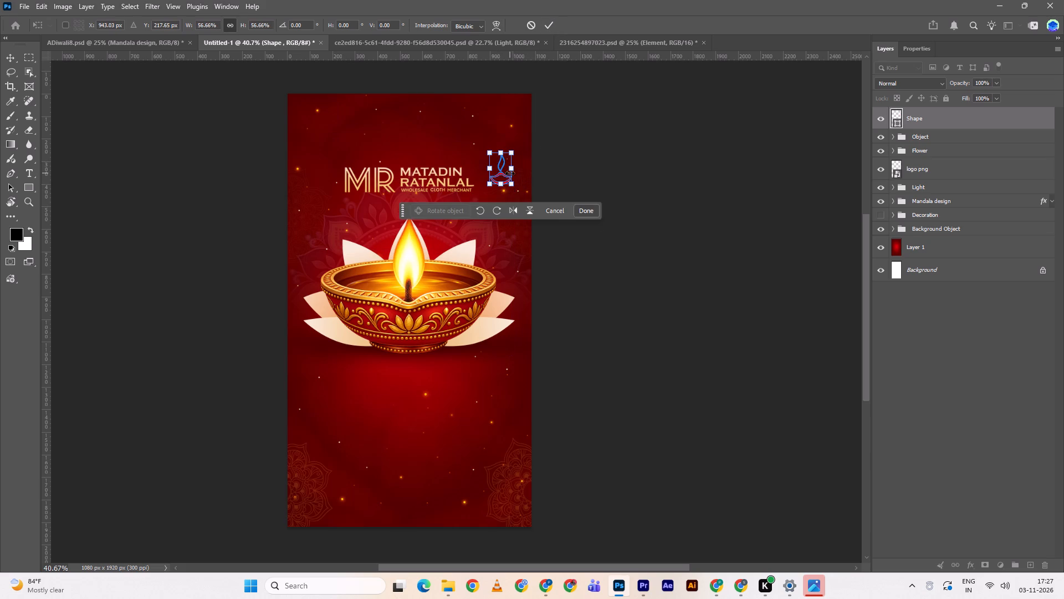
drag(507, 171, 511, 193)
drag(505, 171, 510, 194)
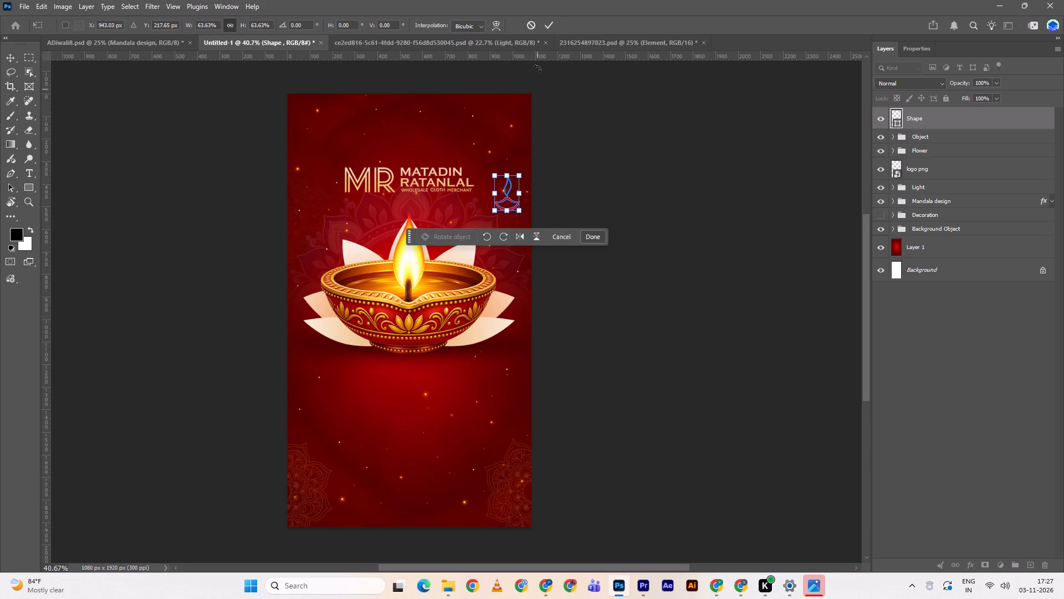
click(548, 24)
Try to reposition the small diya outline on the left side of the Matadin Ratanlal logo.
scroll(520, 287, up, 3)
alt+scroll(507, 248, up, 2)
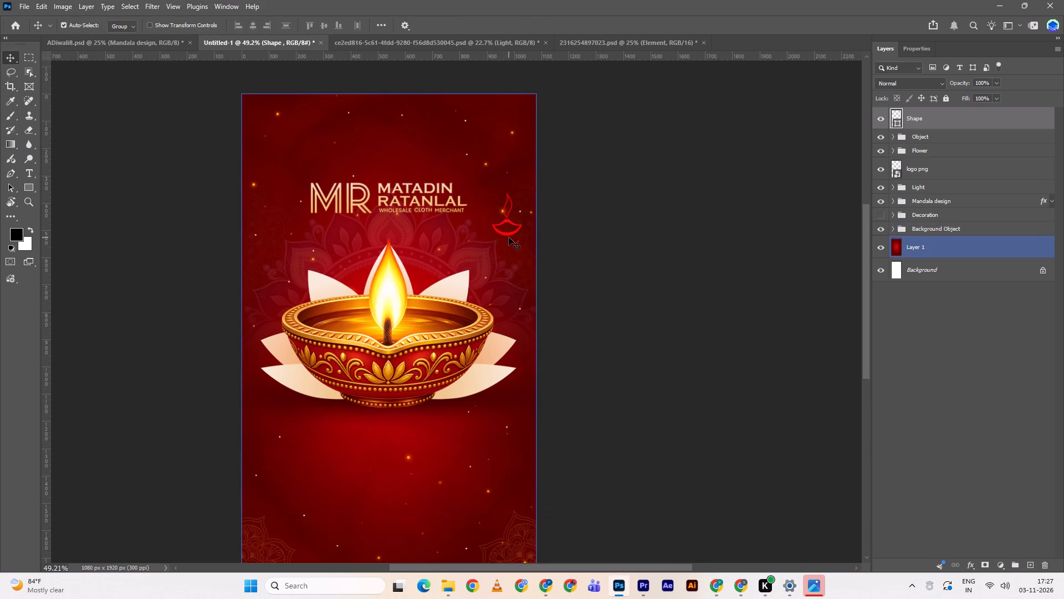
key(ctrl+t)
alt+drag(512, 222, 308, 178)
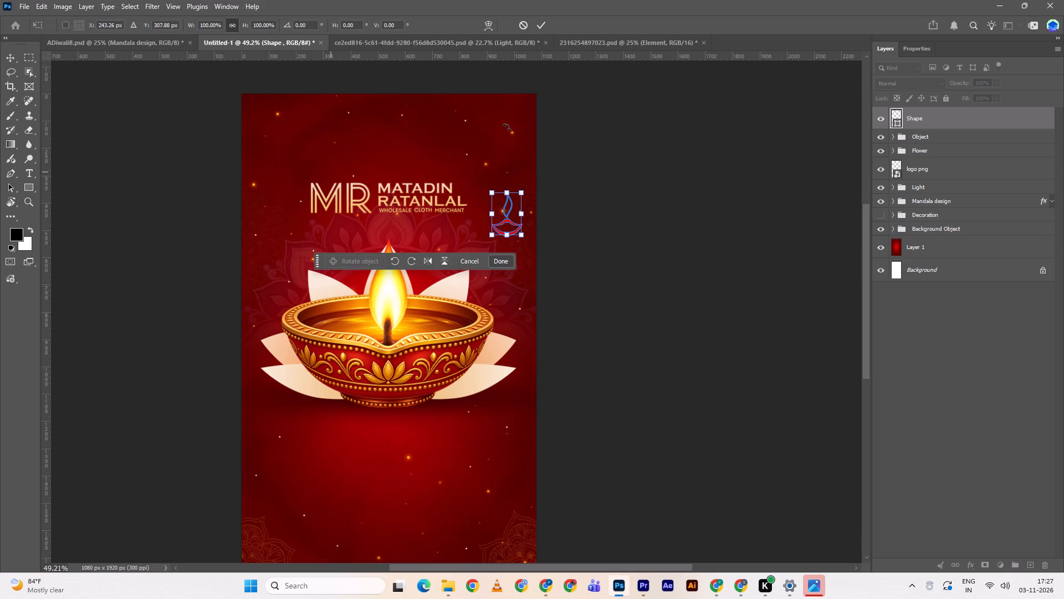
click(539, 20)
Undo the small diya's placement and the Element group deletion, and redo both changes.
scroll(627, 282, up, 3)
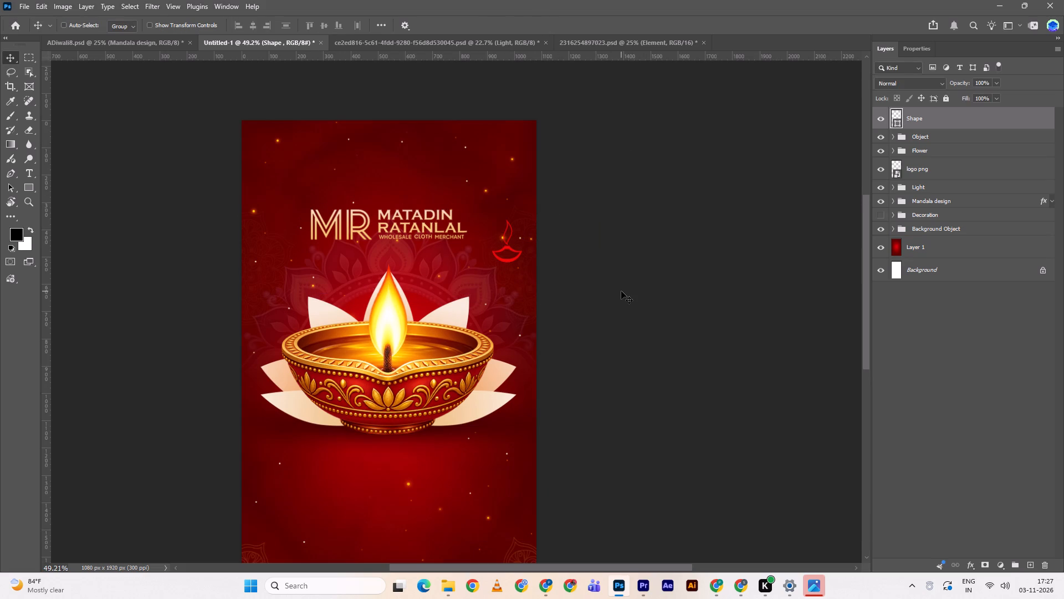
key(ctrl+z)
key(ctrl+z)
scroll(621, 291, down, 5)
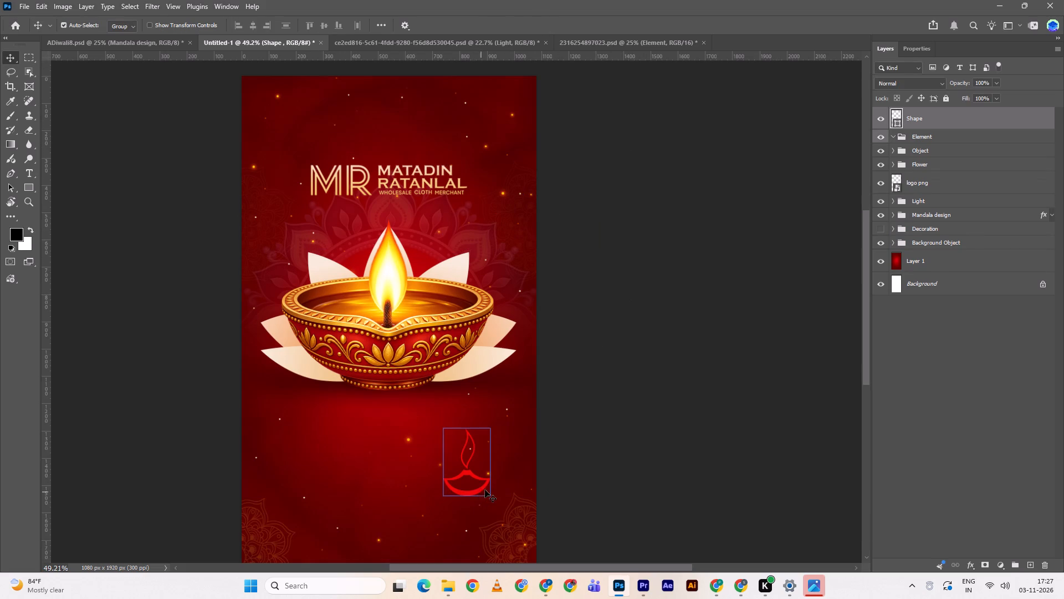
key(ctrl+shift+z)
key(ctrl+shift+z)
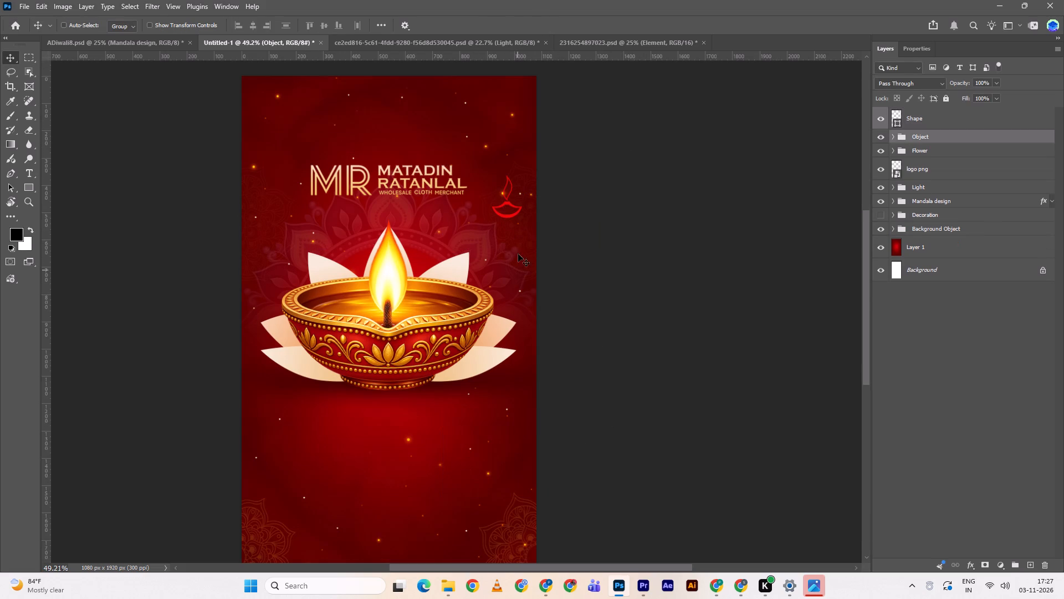
Delete the small red diya outline beside the logo.
click(508, 216)
key(d)
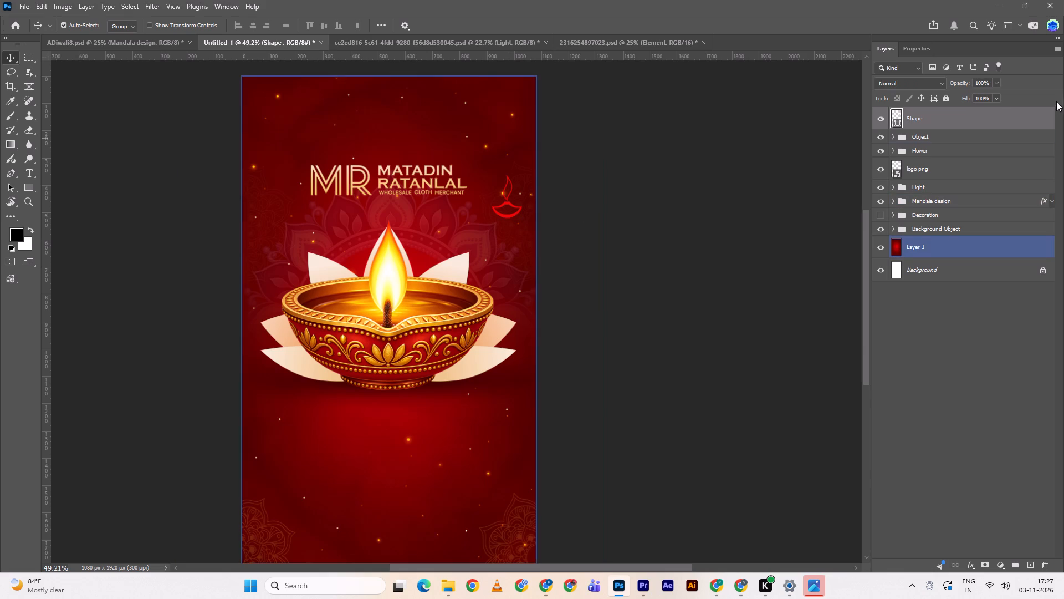
key(Delete)
Preview the poster with the Decoration group toggled on, leaving the group hidden.
scroll(712, 326, up, 2)
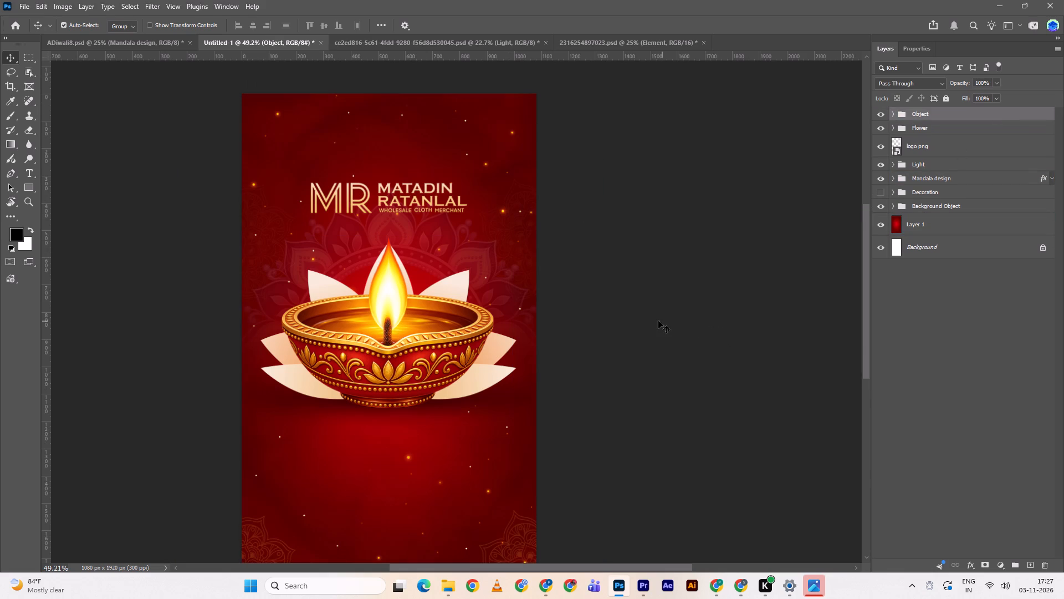
double_click(882, 191)
Turn the Decoration group with the string lights back on, deselect the Object group and check the whole poster.
click(880, 194)
scroll(682, 303, up, 2)
scroll(682, 303, down, 2)
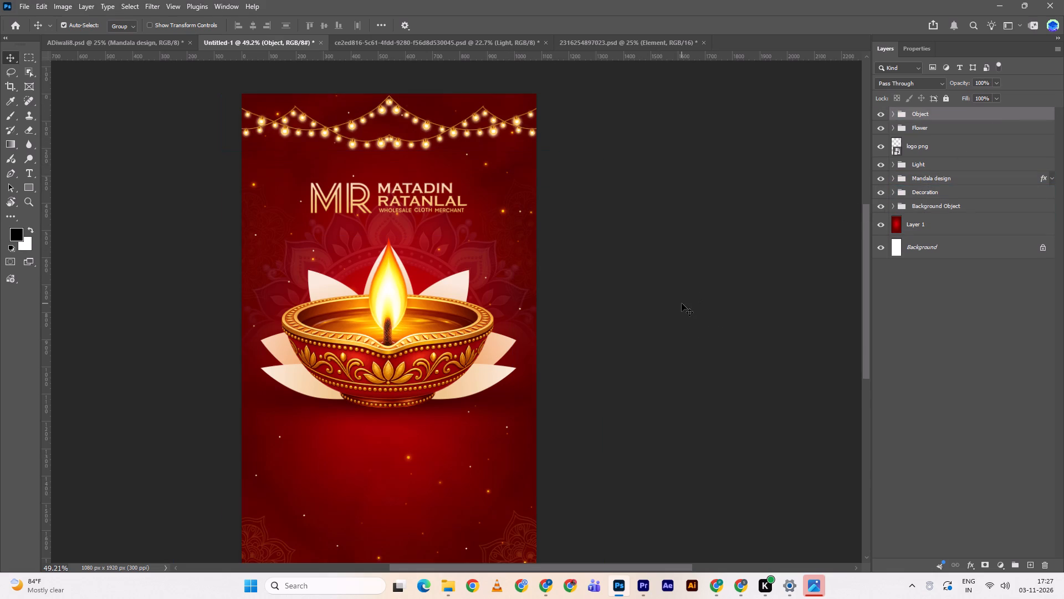
alt+scroll(652, 293, down, 1)
scroll(600, 337, up, 1)
scroll(601, 338, down, 3)
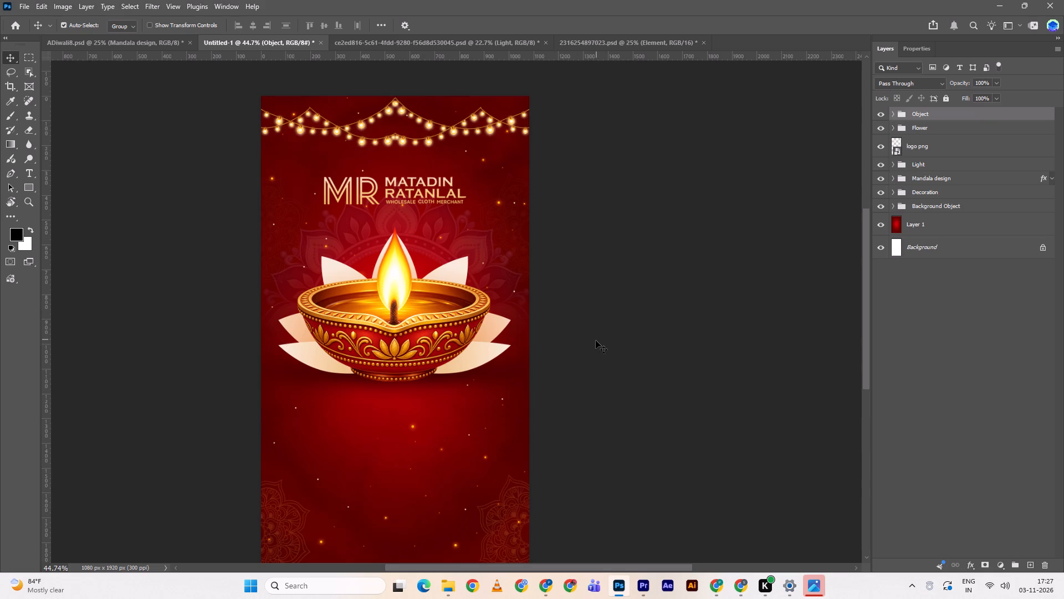
click(596, 341)
scroll(601, 339, down, 4)
scroll(602, 338, up, 2)
scroll(598, 343, down, 3)
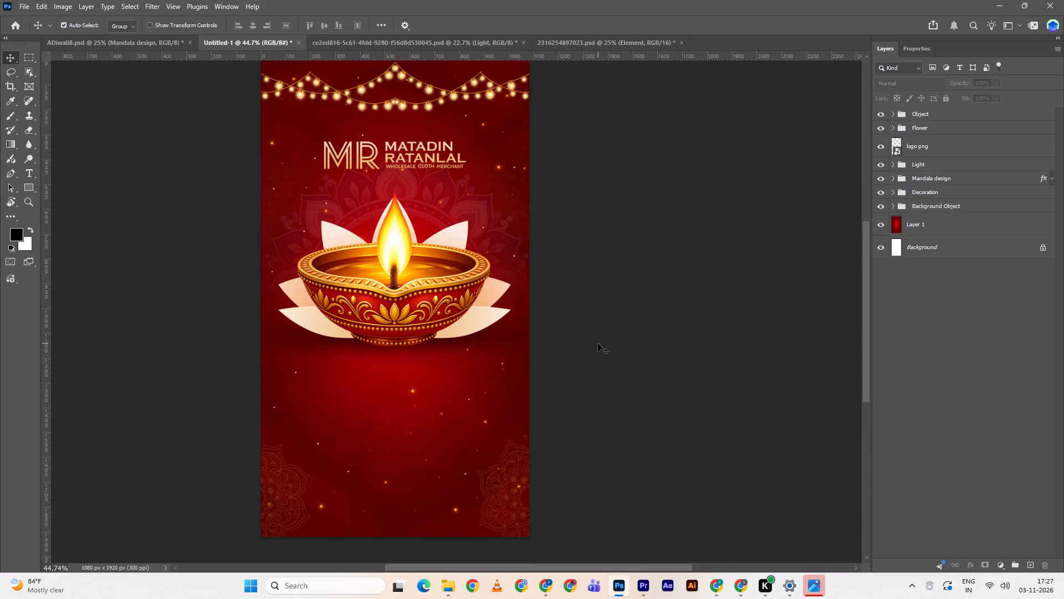
key(alt+Tab)
key(alt+Tab)
key(alt+Tab)
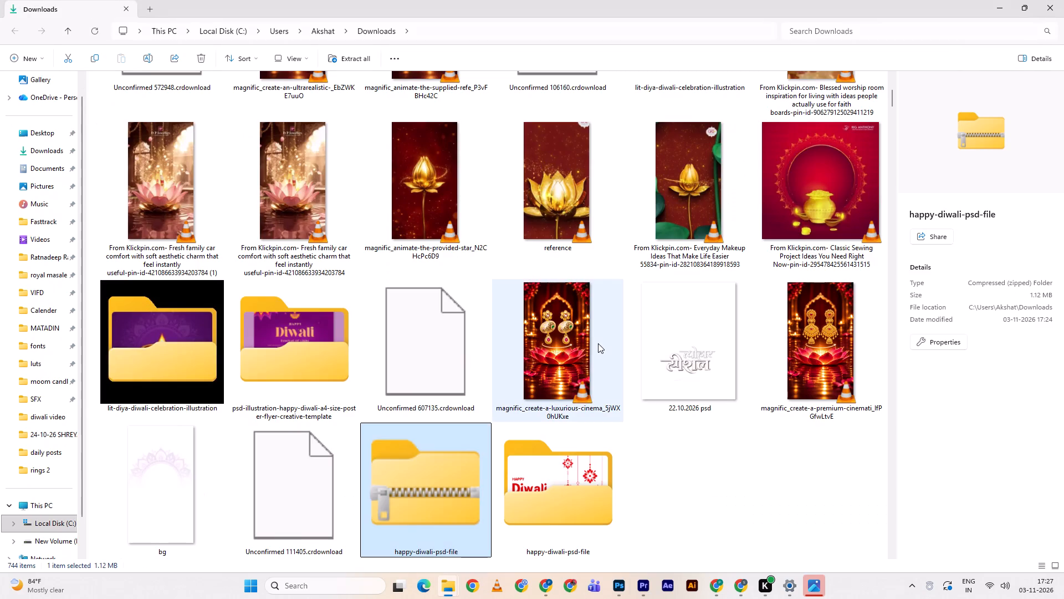
scroll(598, 343, up, 2)
key(Tab)
key(alt+Tab)
key(alt+Tab)
key(alt+Tab)
key(alt+Tab)
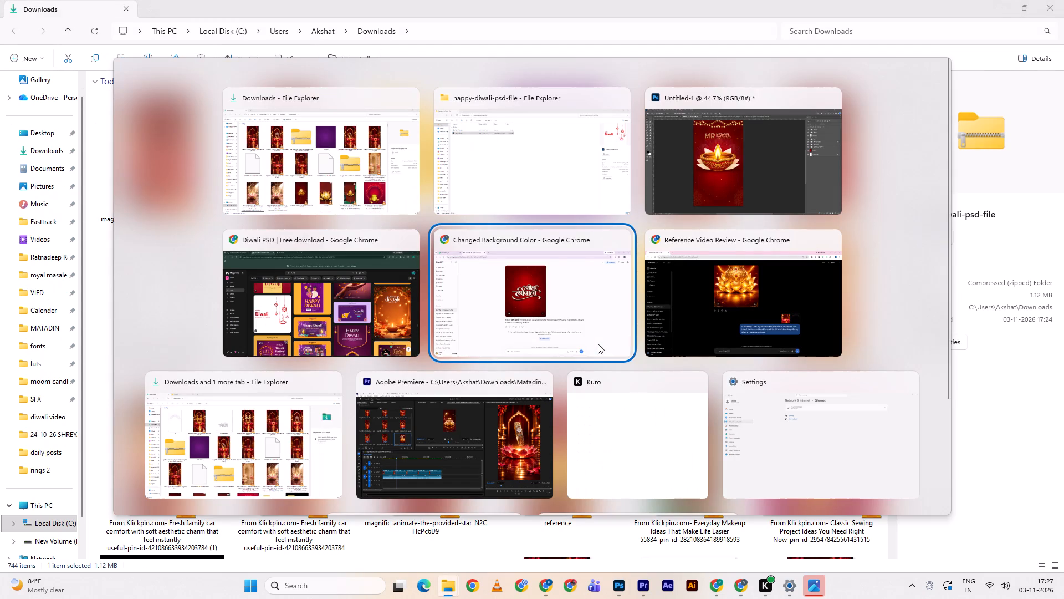
key(alt+Tab)
key(alt+Tab)
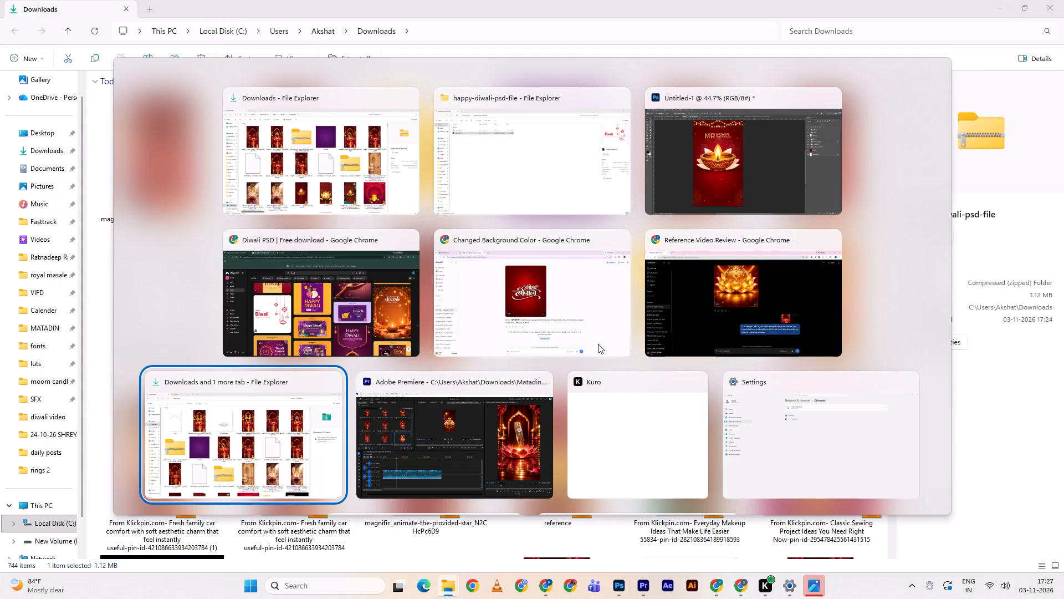
key(alt+Tab)
key(alt+Tab)
key(alt+Tab)
key(alt+Tab)
key(alt+Tab)
key(alt+Tab)
key(alt+Tab)
key(alt+Tab)
key(alt+Tab)
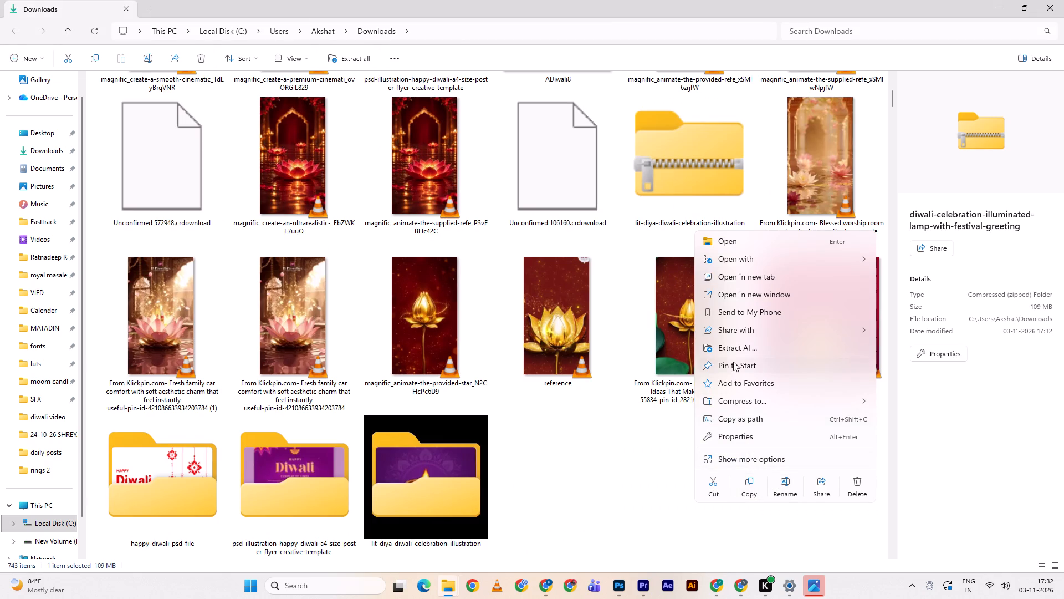
click(732, 344)
click(620, 391)
click(625, 402)
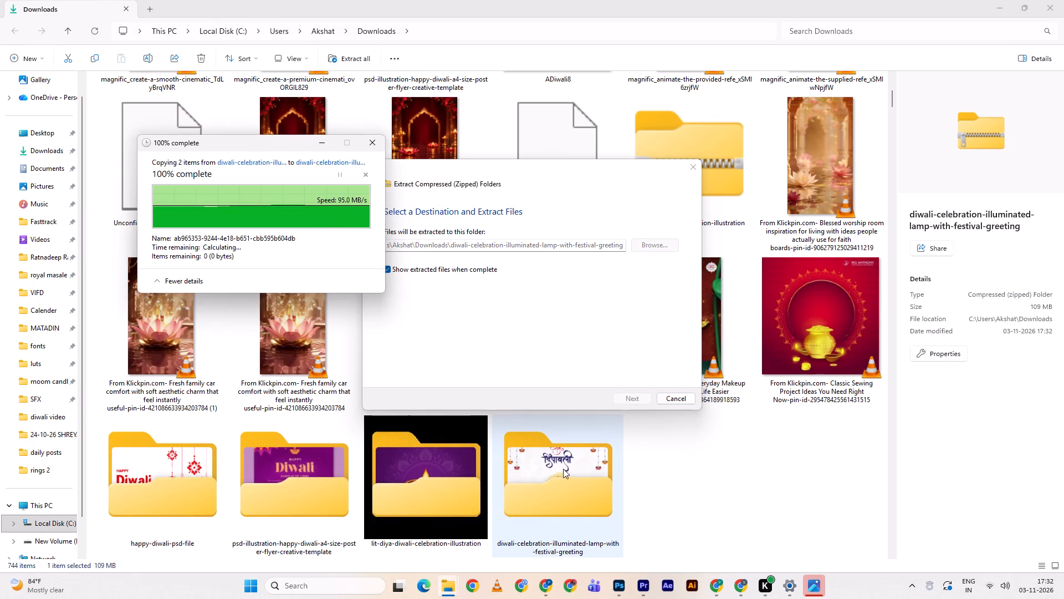
Open the extracted Diwali lamp greeting PSD in Photoshop.
double_click(176, 120)
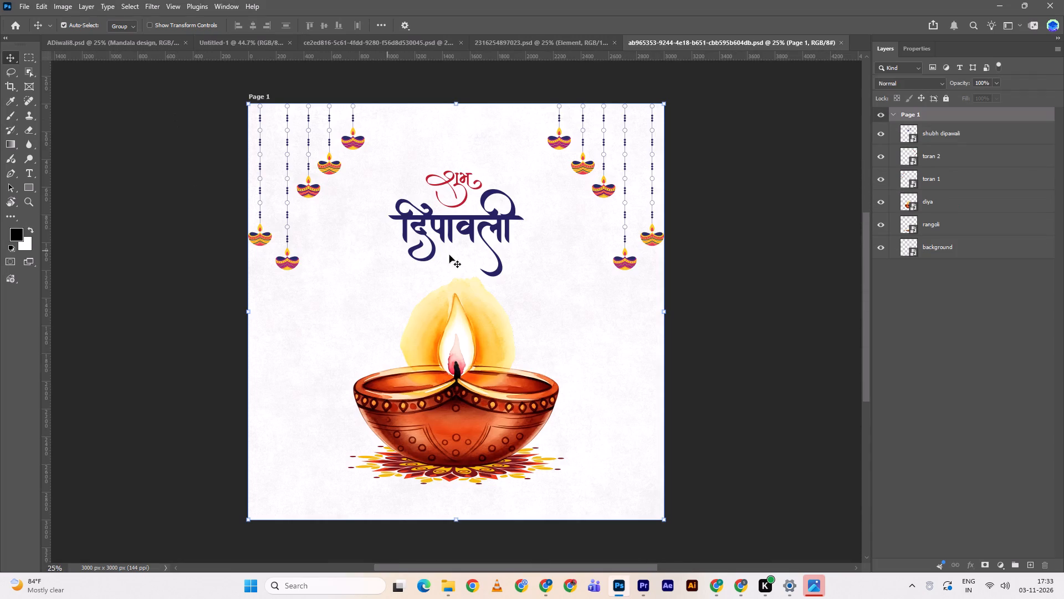
Copy the शुभ दिपावली lettering from the Diwali lamp greeting PSD and paste it into the Untitled-1 diya poster.
drag(438, 233, 414, 248)
key(ctrl+c)
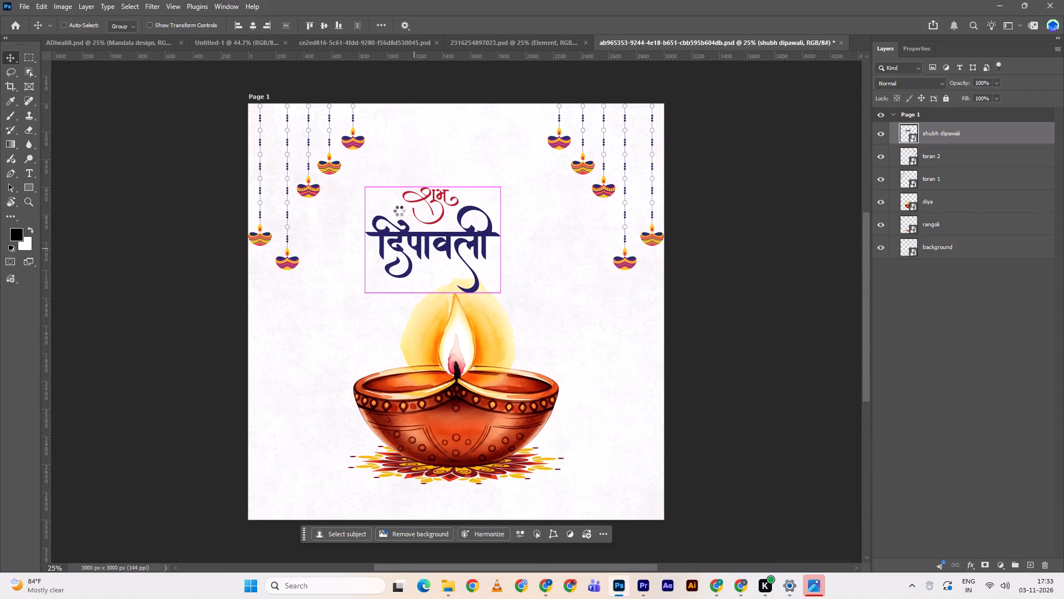
click(231, 47)
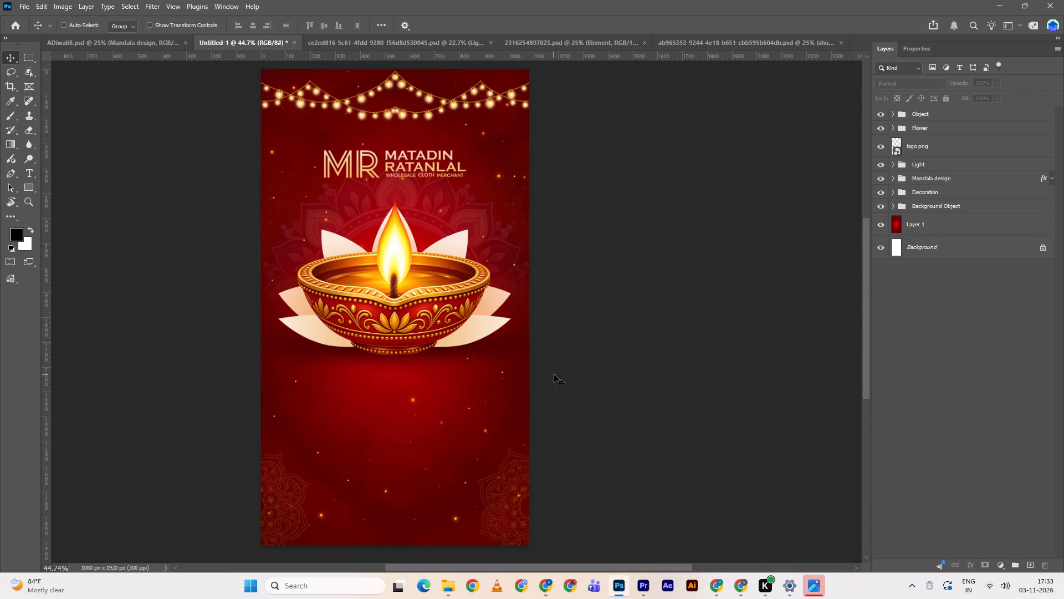
key(ctrl+shift+v)
Scale the pasted शुभ दिपावली lettering to about 29% and place it beneath the diya.
key(ctrl+t)
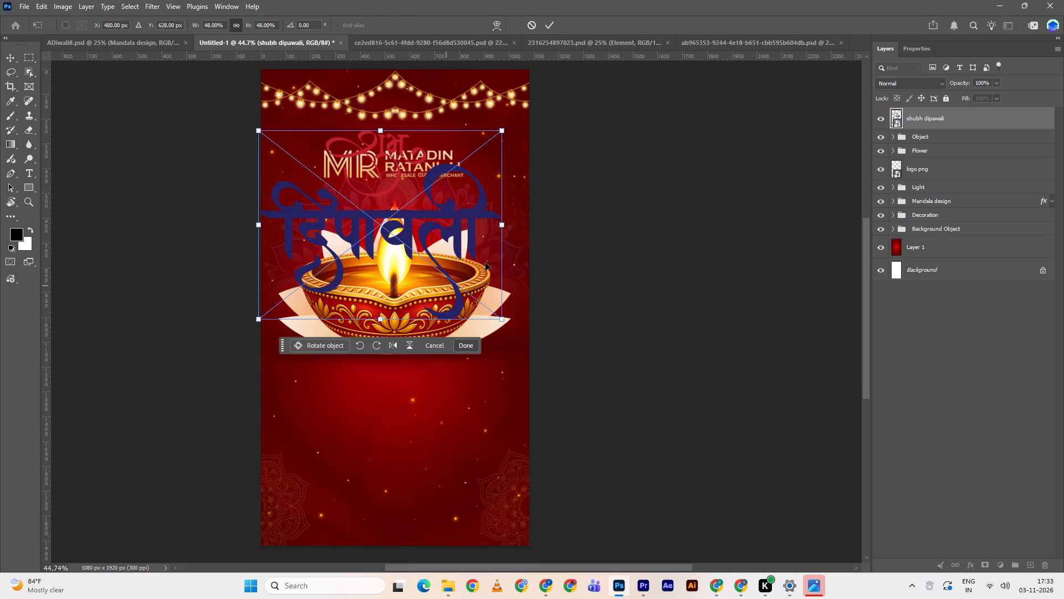
drag(436, 227, 440, 451)
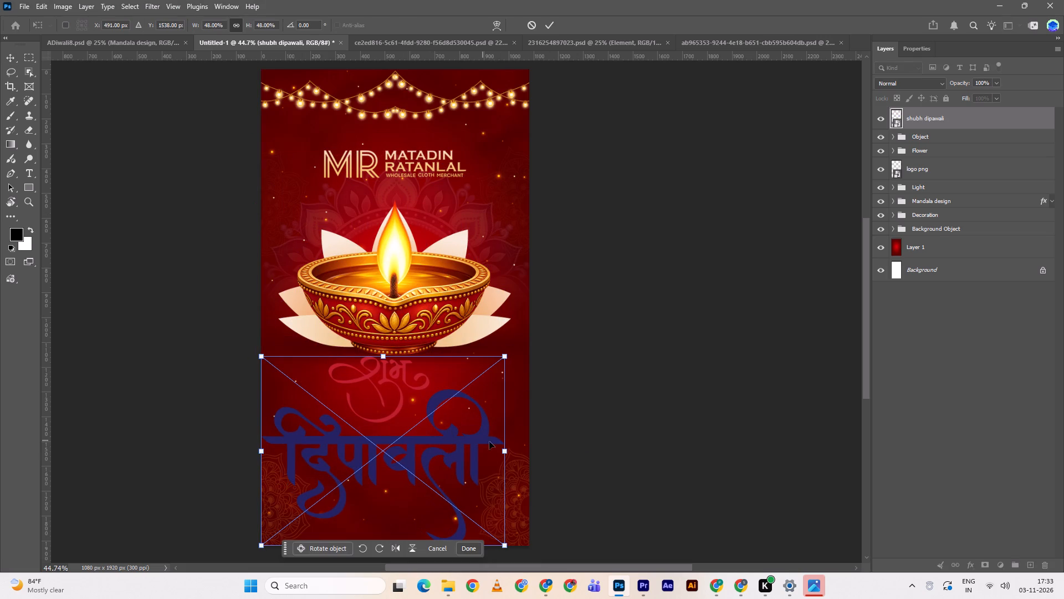
alt+drag(500, 453, 437, 444)
alt+drag(436, 452, 442, 452)
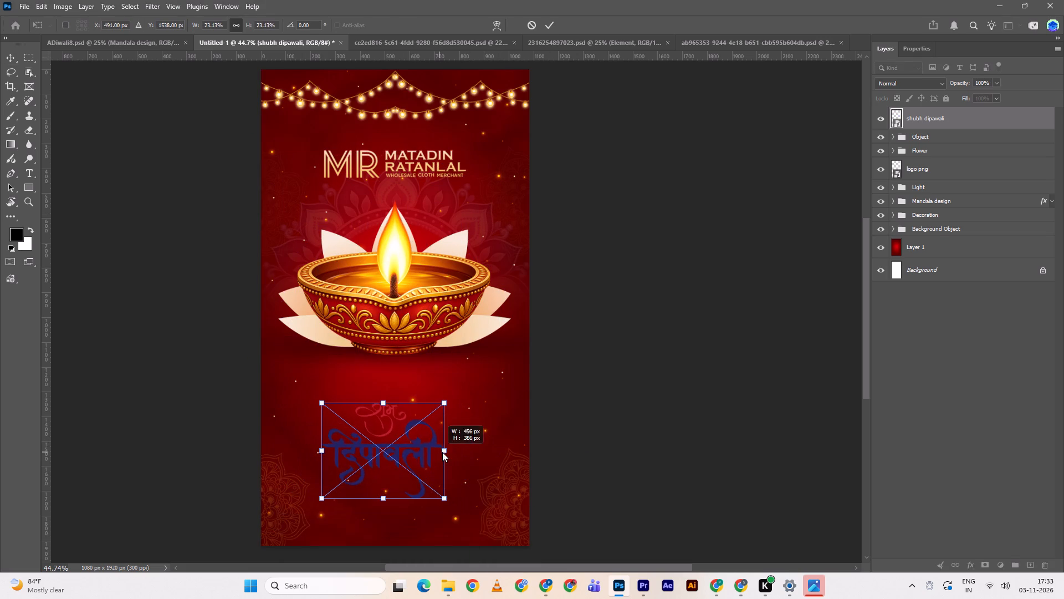
alt+drag(442, 452, 450, 450)
drag(410, 463, 421, 438)
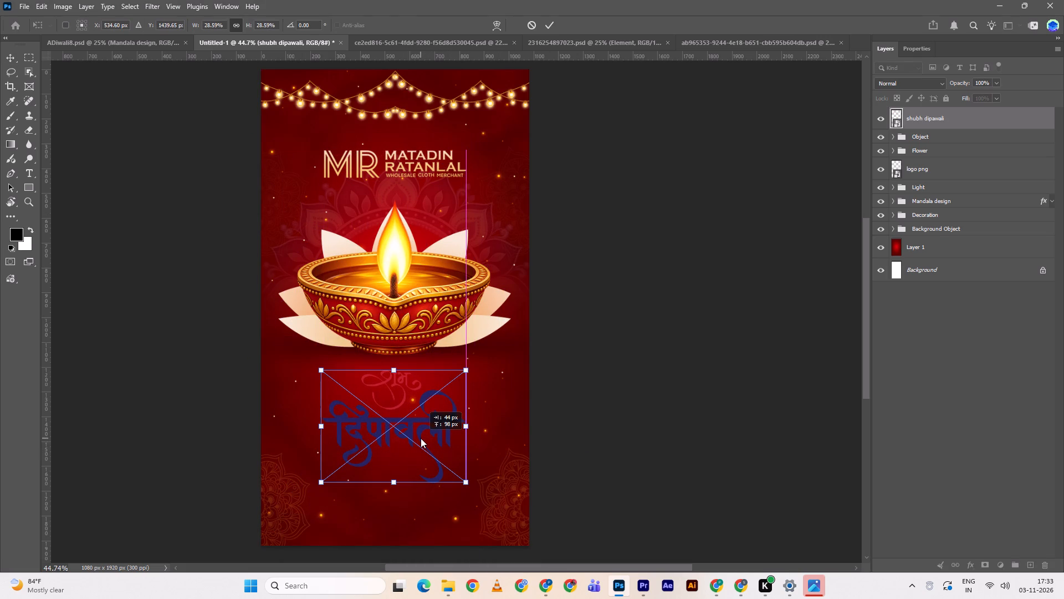
drag(421, 438, 421, 442)
scroll(456, 364, up, 3)
click(551, 25)
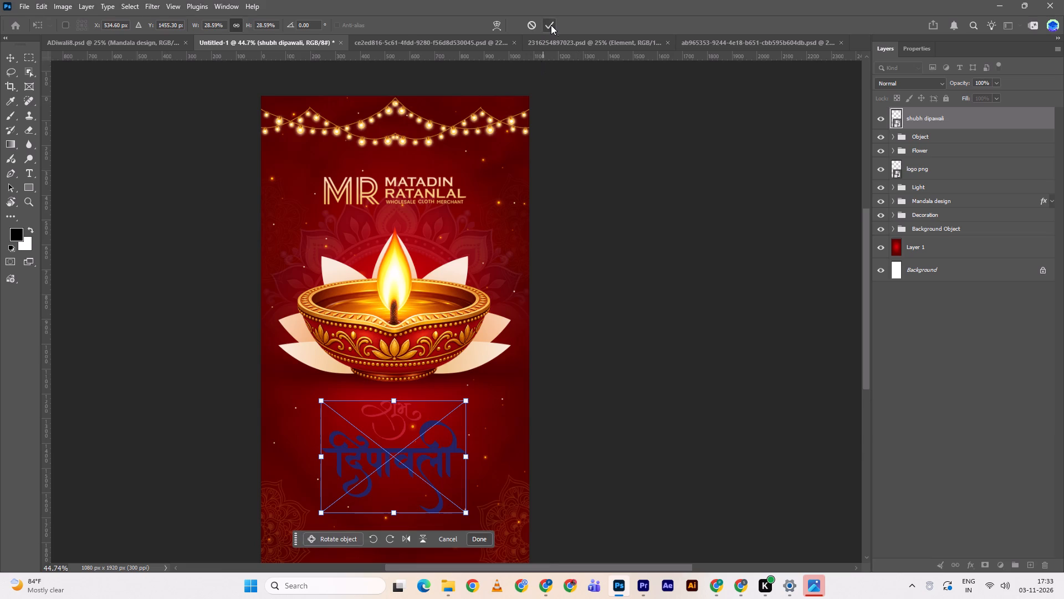
Enlarge the Matadin Ratanlal logo slightly, to a little over 70% scale.
double_click(372, 198)
key(ctrl+t)
alt+drag(489, 208, 494, 206)
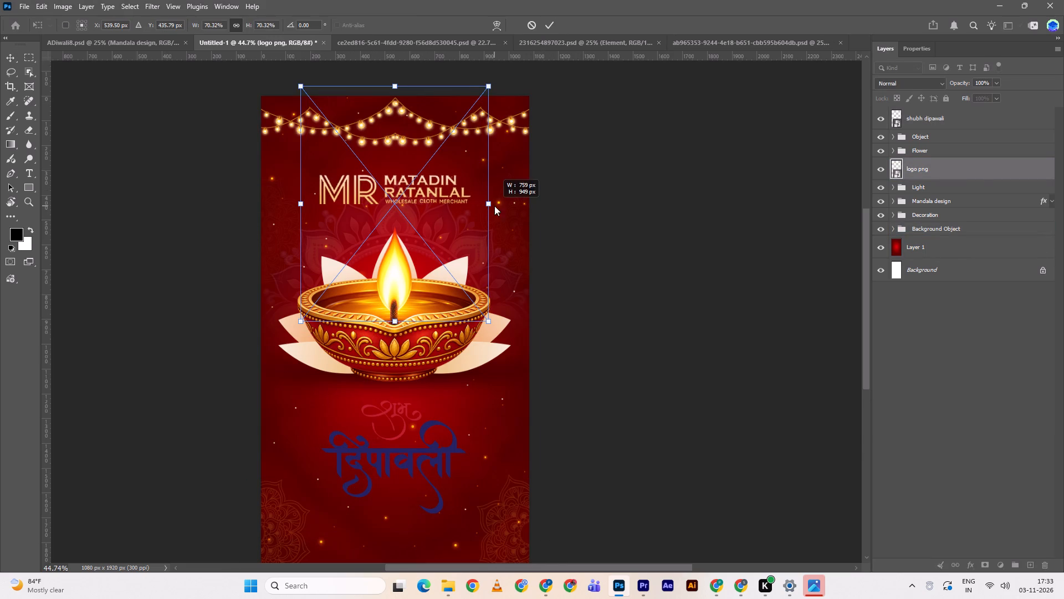
alt+drag(494, 206, 498, 205)
click(549, 29)
Centre the Matadin Ratanlal logo horizontally on the canvas and clear the selection.
key(ctrl+a)
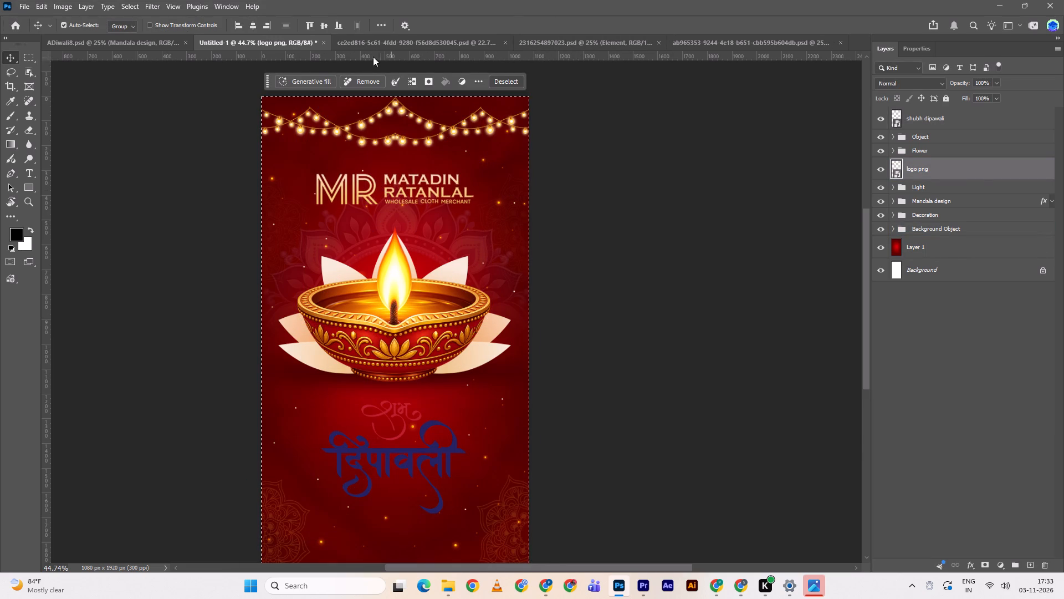
triple_click(248, 21)
click(248, 21)
key(ctrl+d)
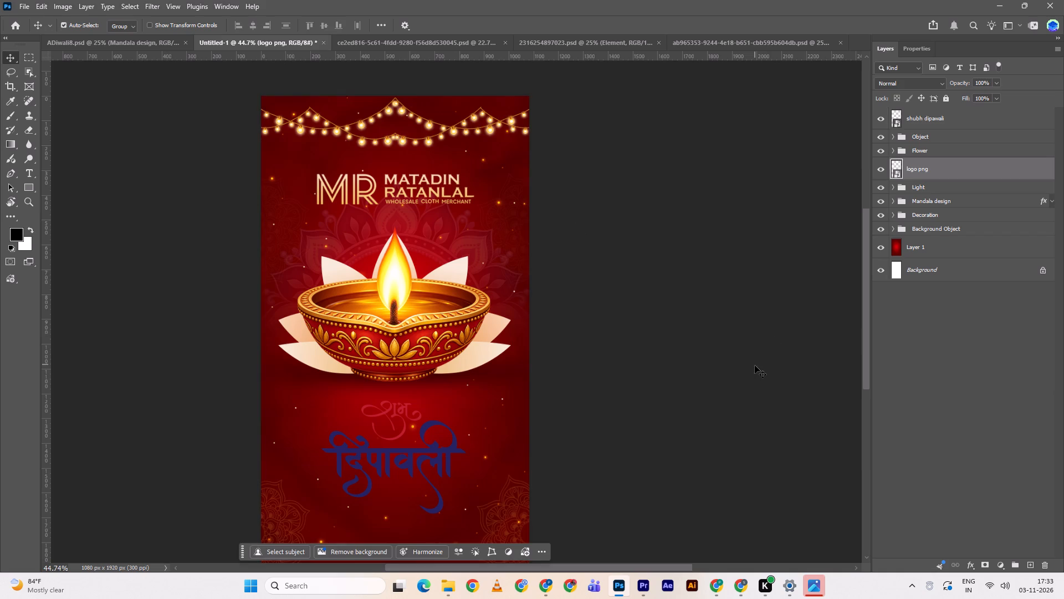
Nudge the Matadin Ratanlal logo slightly down towards the diya flame.
ctrl+scroll(746, 379, up, 3)
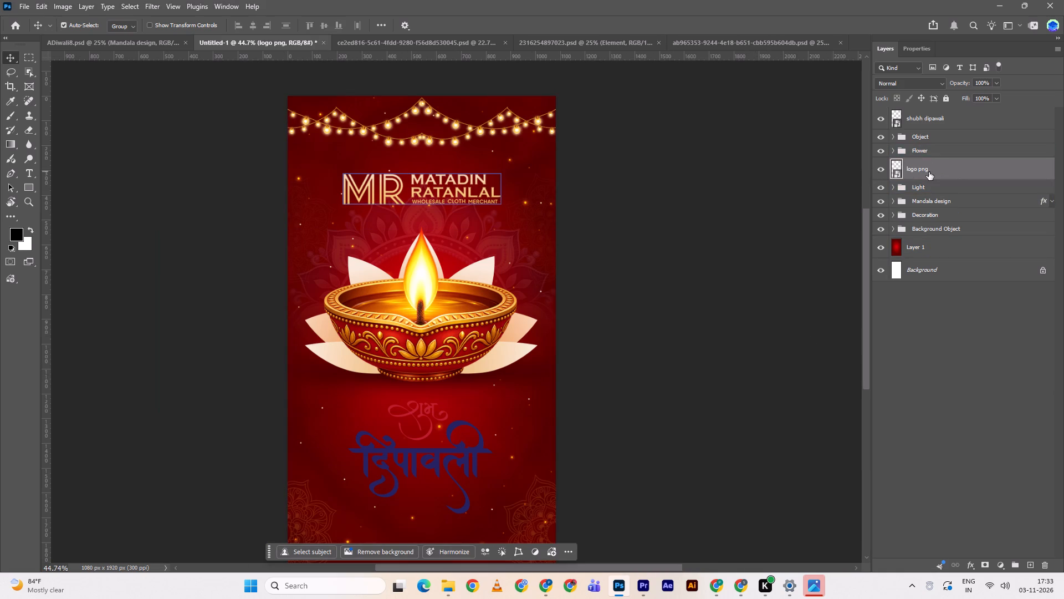
key(Down)
click(929, 172)
key(Down)
key(Down)
key(Down)
key(Down)
key(Down)
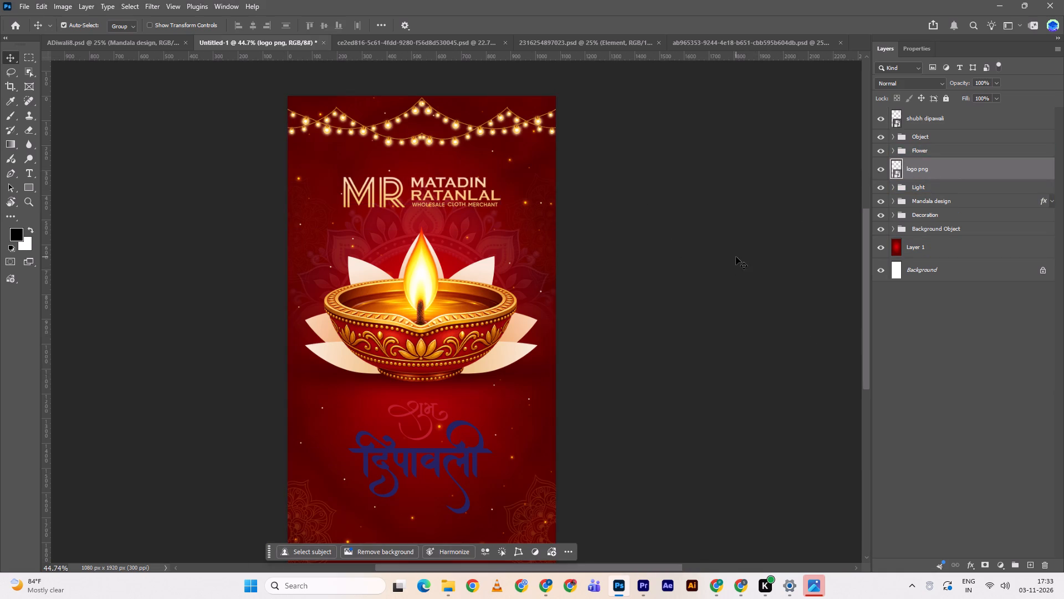
key(Down)
key(Down)
key(Up)
key(Up)
Add a Gradient Overlay to the शुभ दिपावली lettering and set the gradient's first stop to a brighter pale yellow.
scroll(734, 259, down, 2)
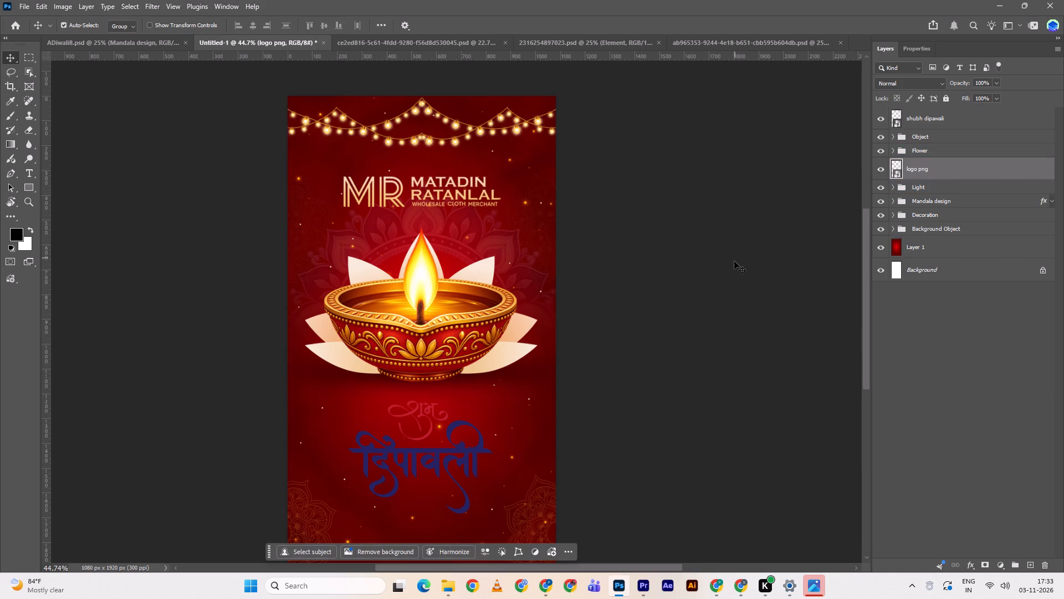
scroll(734, 261, down, 2)
click(434, 429)
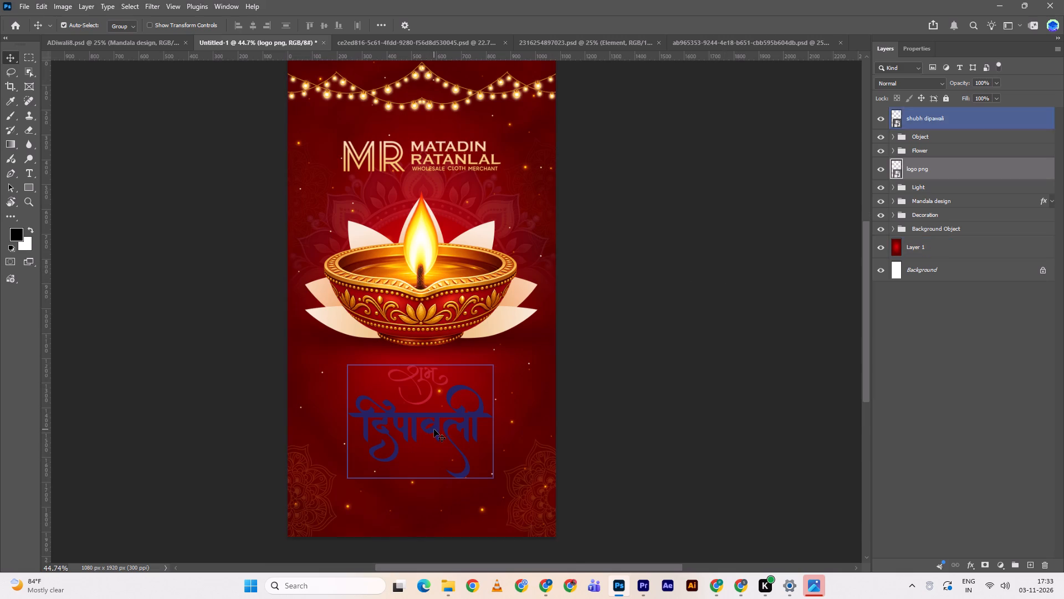
click(965, 565)
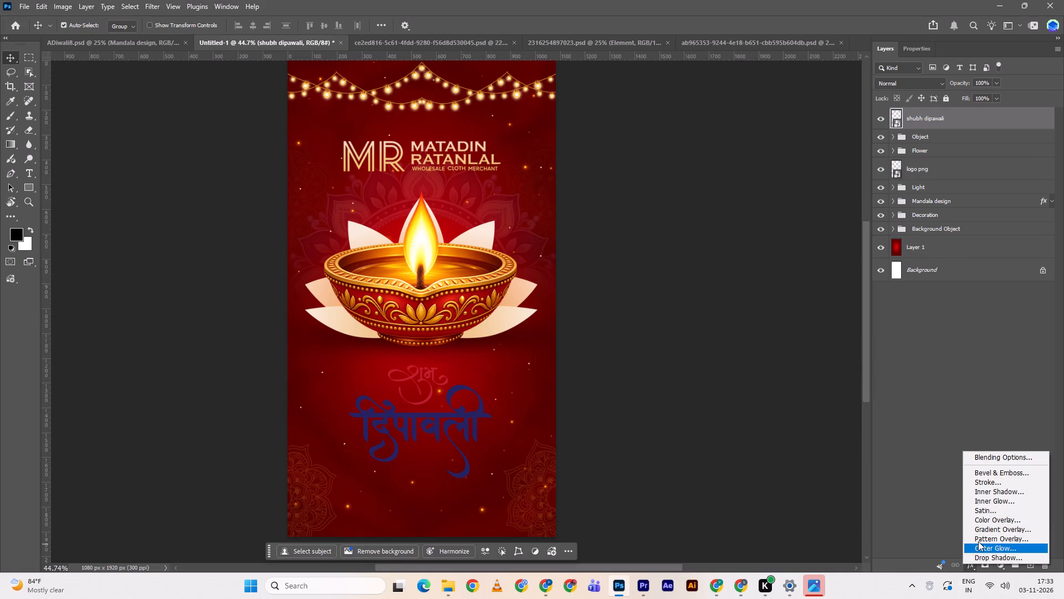
double_click(981, 529)
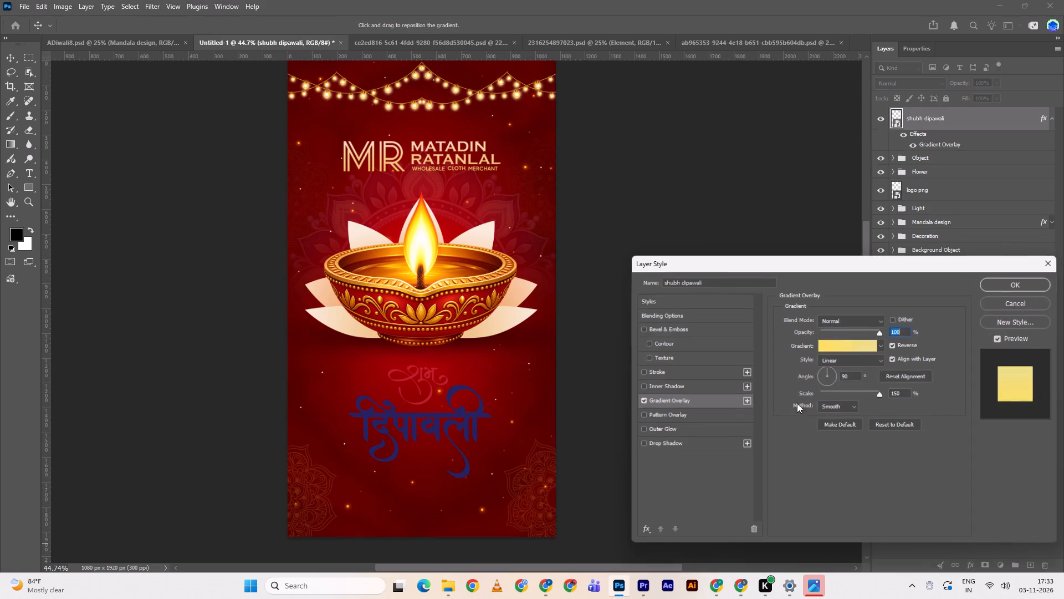
click(839, 344)
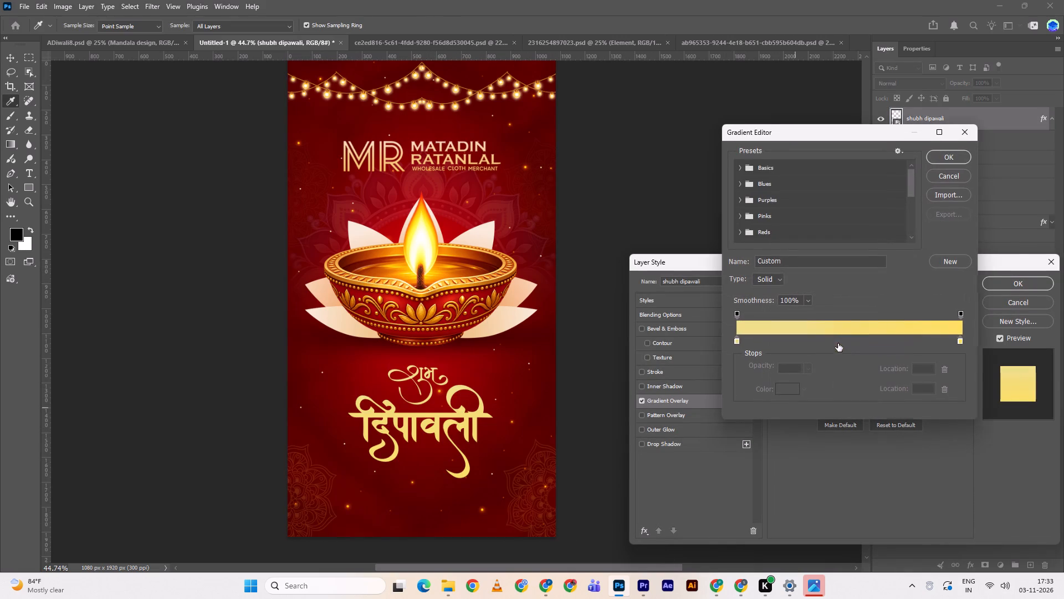
double_click(735, 340)
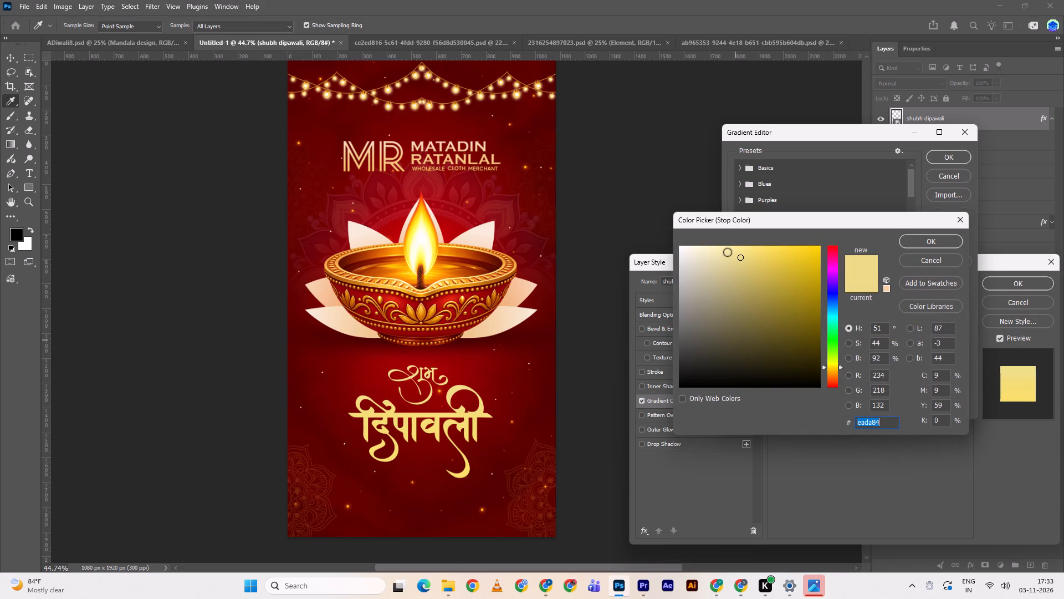
click(730, 250)
click(901, 243)
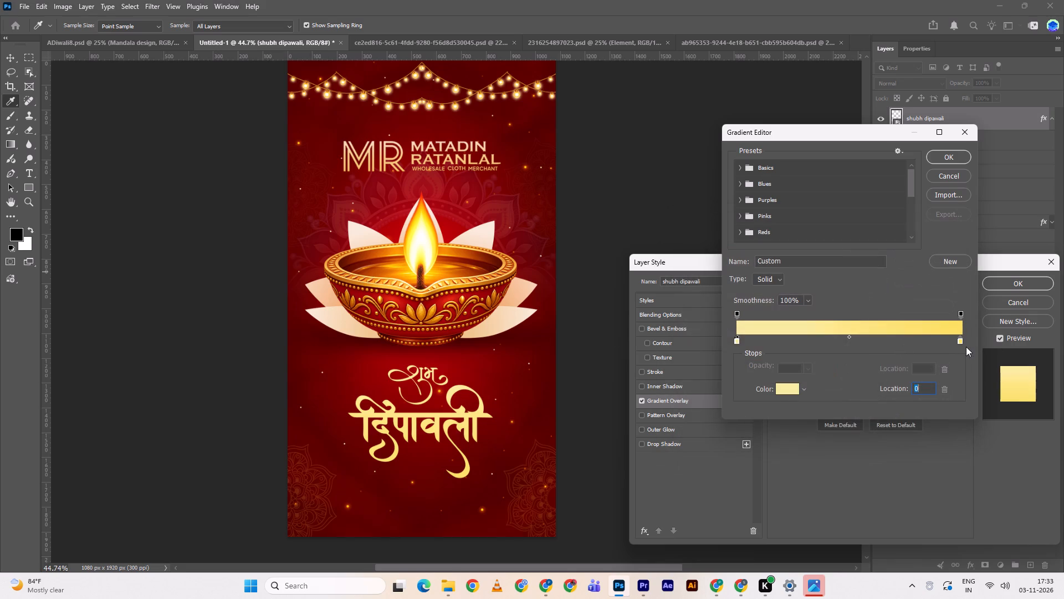
Set the end stop of the lettering's gradient to golden yellow #f9cf0c and apply the layer style.
triple_click(958, 342)
click(788, 255)
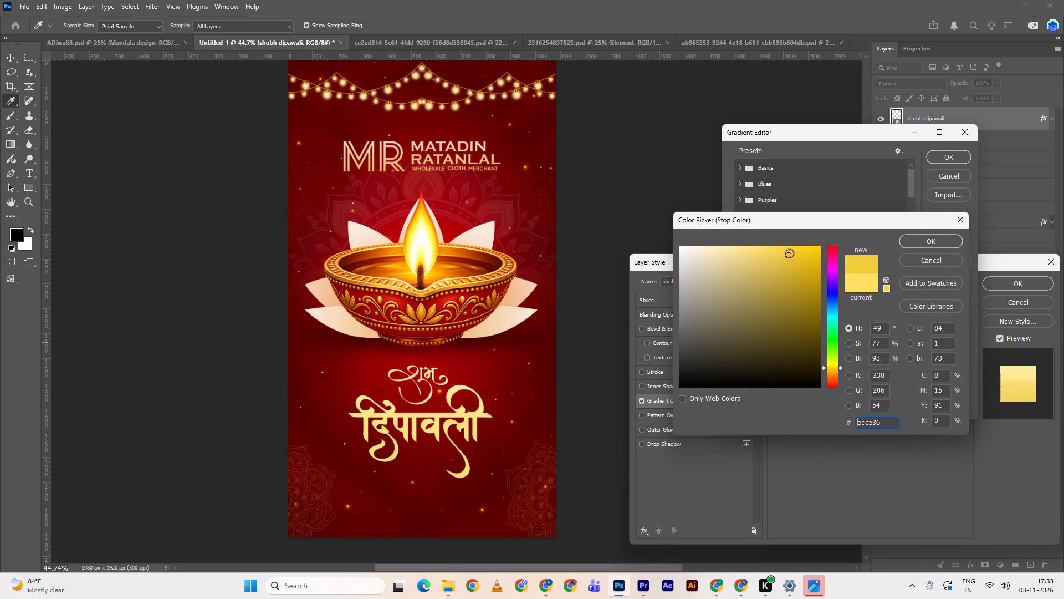
click(791, 251)
click(798, 251)
double_click(799, 252)
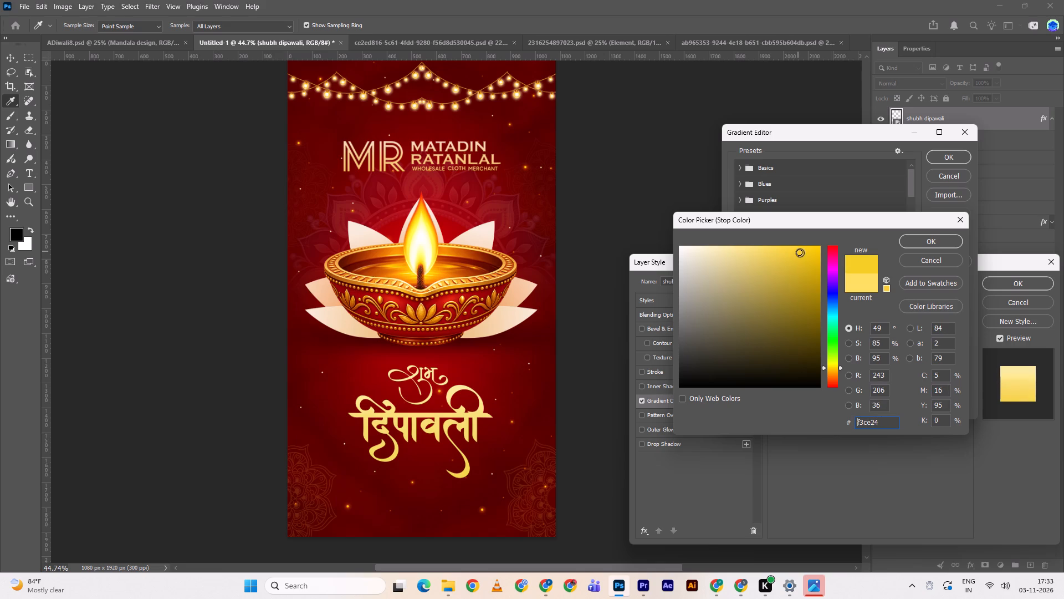
drag(802, 252, 814, 249)
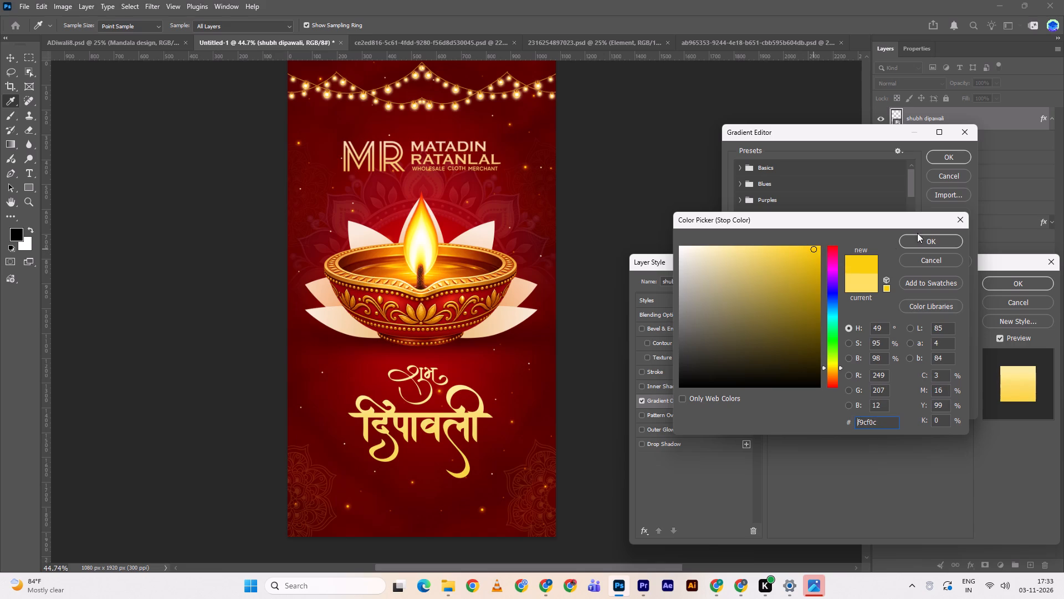
click(931, 241)
click(951, 161)
double_click(1010, 286)
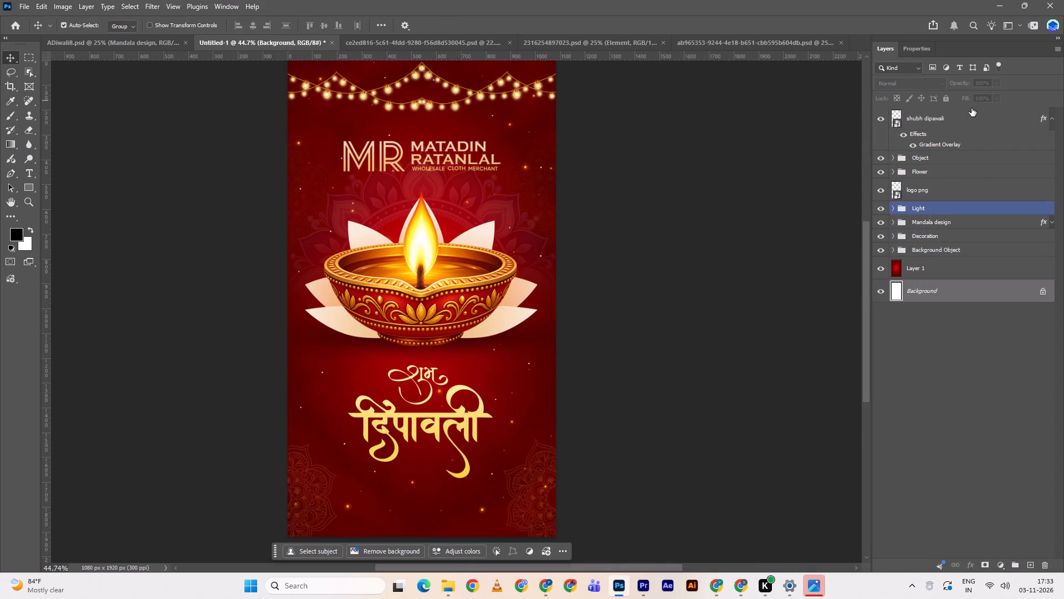
Lower the shubh dipawali layer's opacity to 91%.
click(965, 121)
click(1002, 83)
click(999, 84)
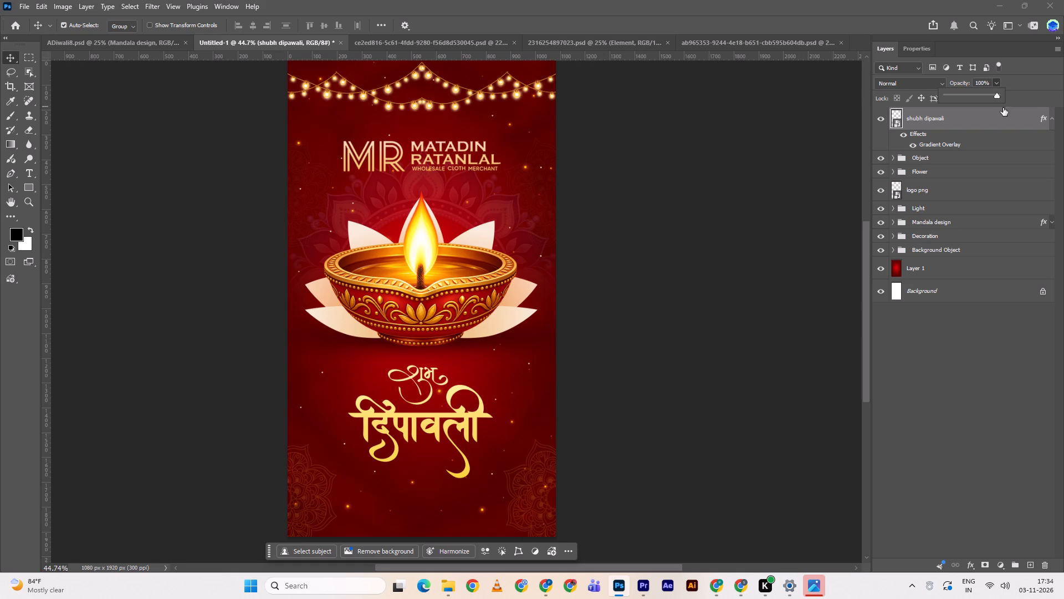
drag(994, 94, 985, 92)
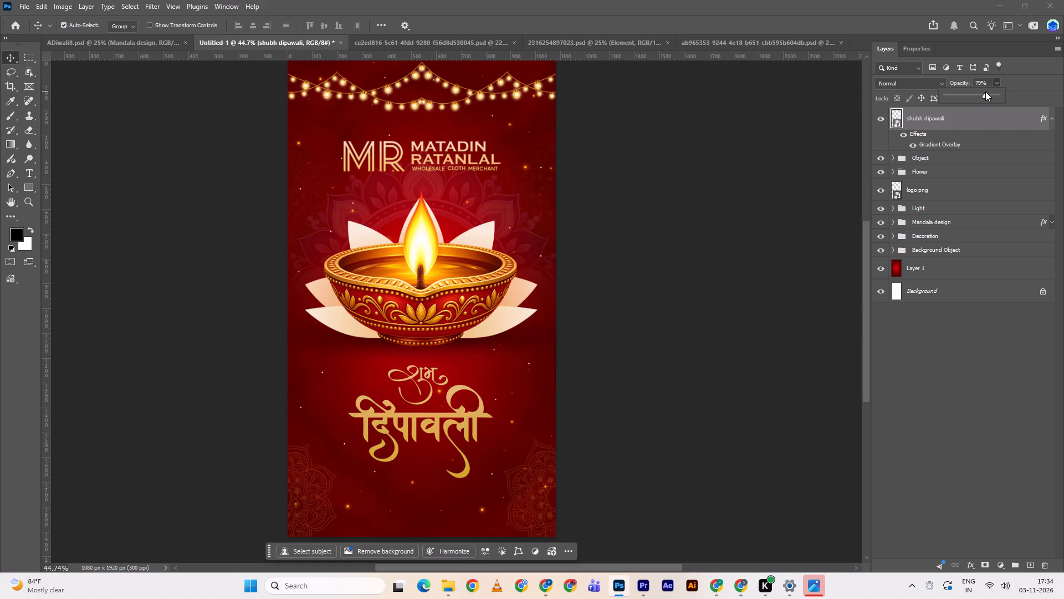
drag(985, 92, 996, 93)
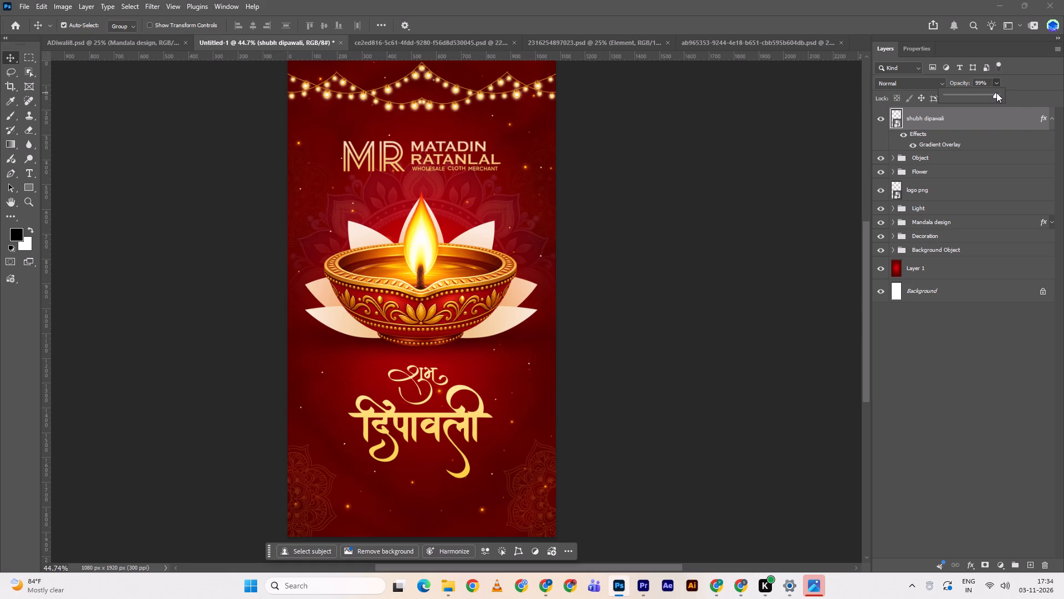
drag(996, 93, 1000, 90)
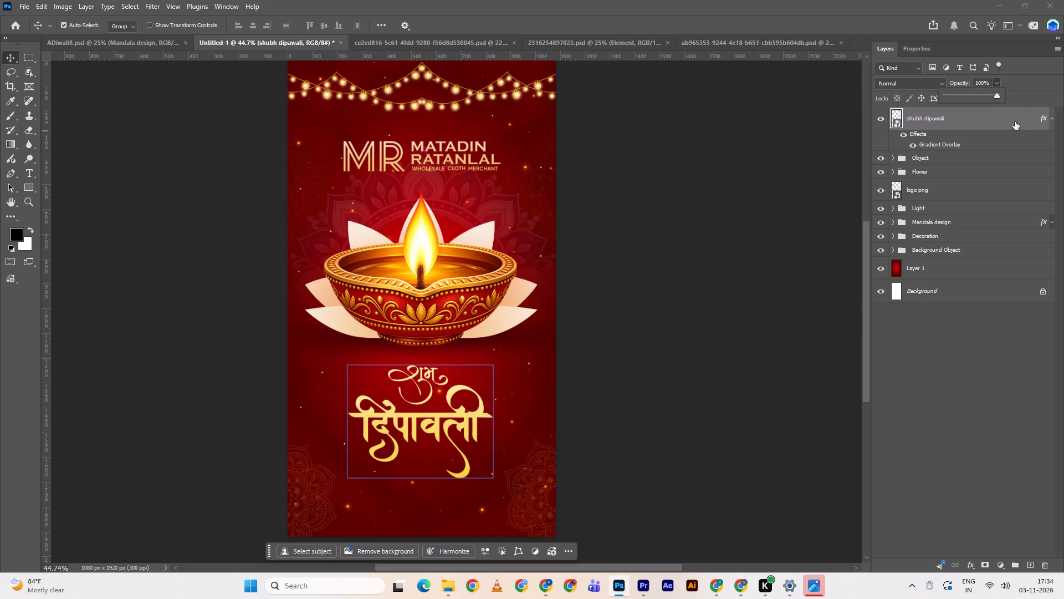
drag(997, 95, 993, 94)
click(993, 94)
click(754, 306)
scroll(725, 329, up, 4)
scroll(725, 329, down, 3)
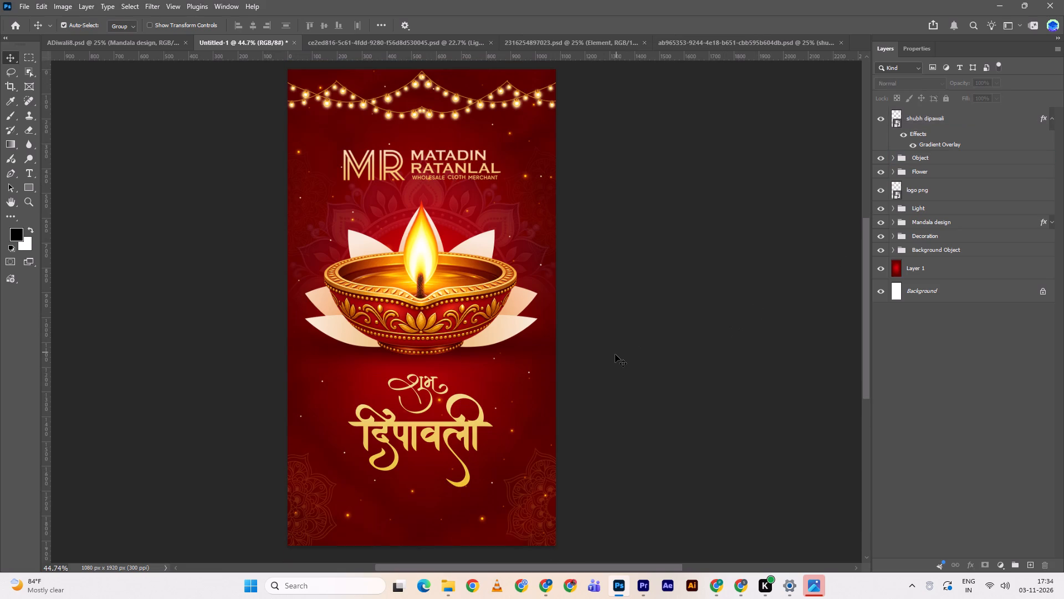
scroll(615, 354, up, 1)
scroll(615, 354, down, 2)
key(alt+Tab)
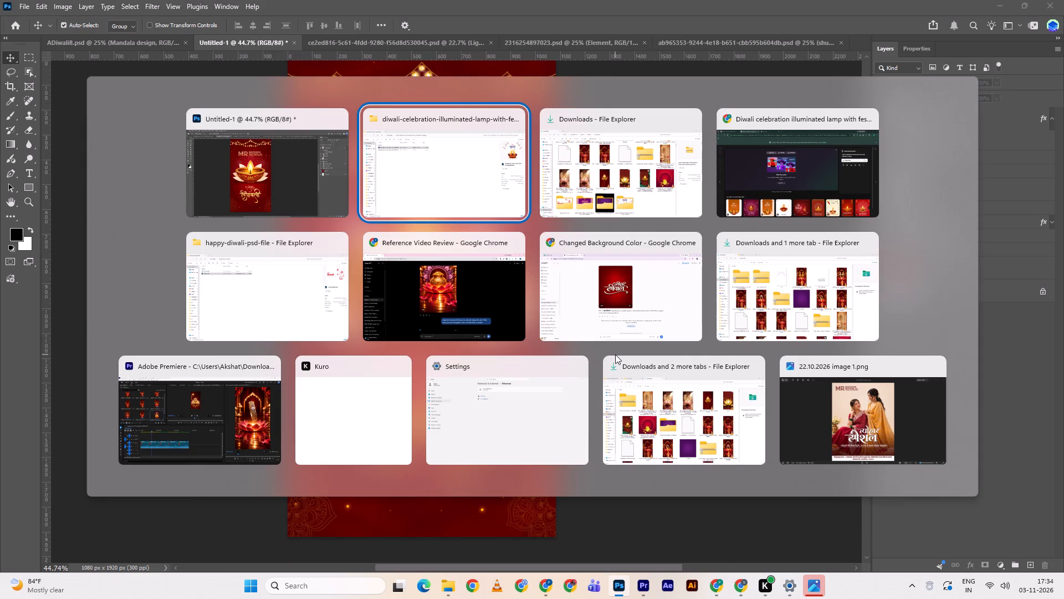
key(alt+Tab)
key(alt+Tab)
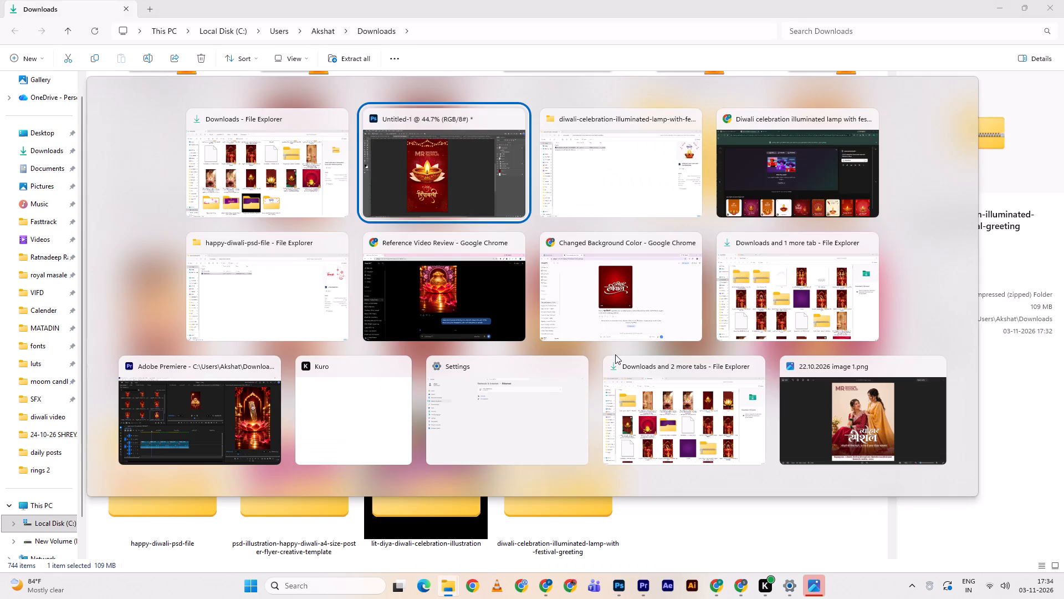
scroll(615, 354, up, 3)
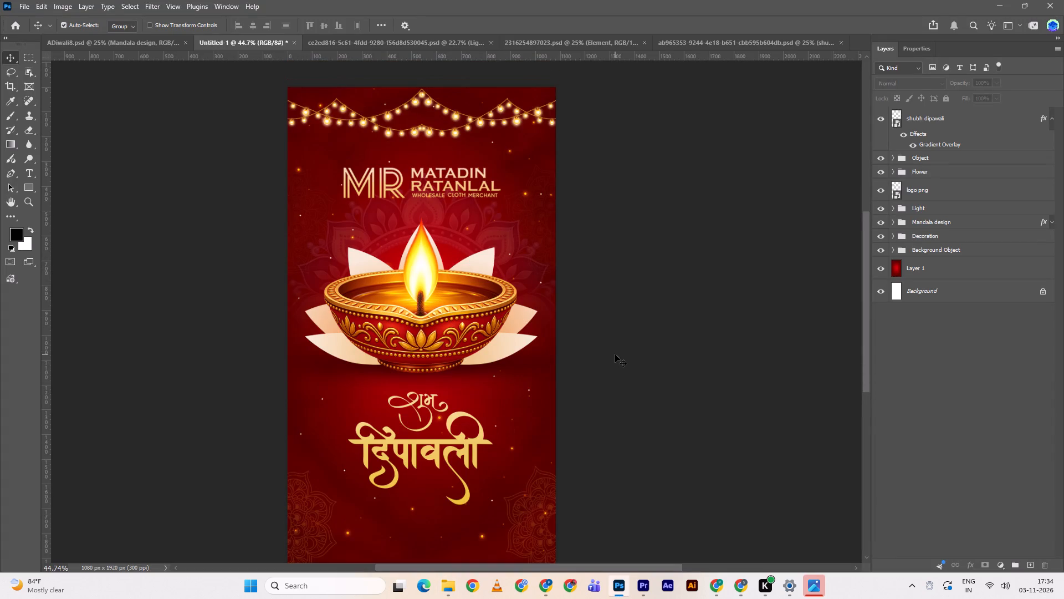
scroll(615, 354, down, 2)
Move the शुभ दिपावली lettering slightly lower beneath the diya and centre it horizontally on the canvas.
click(431, 438)
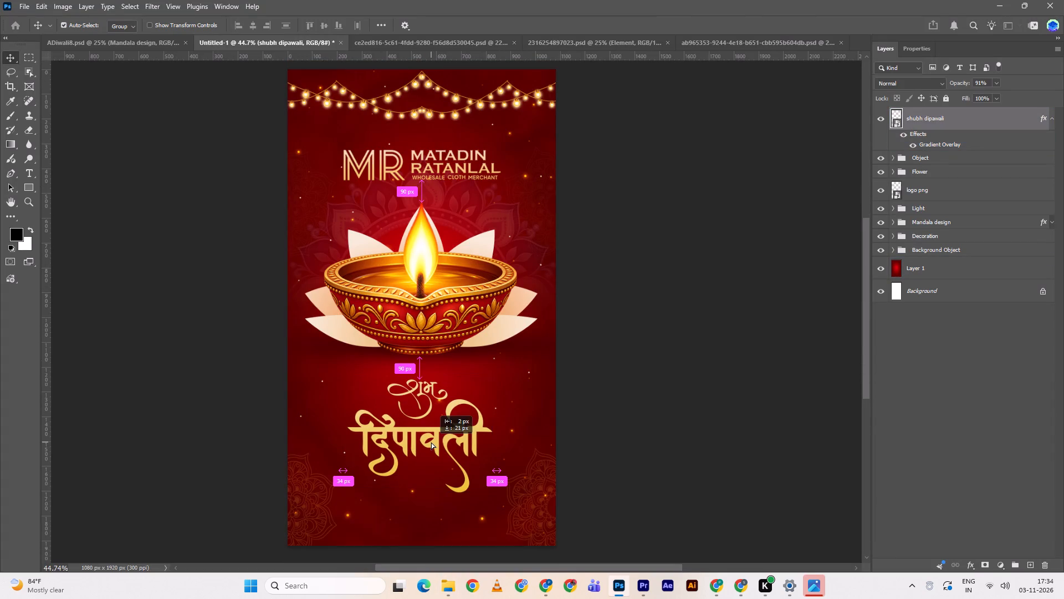
key(ctrl+a)
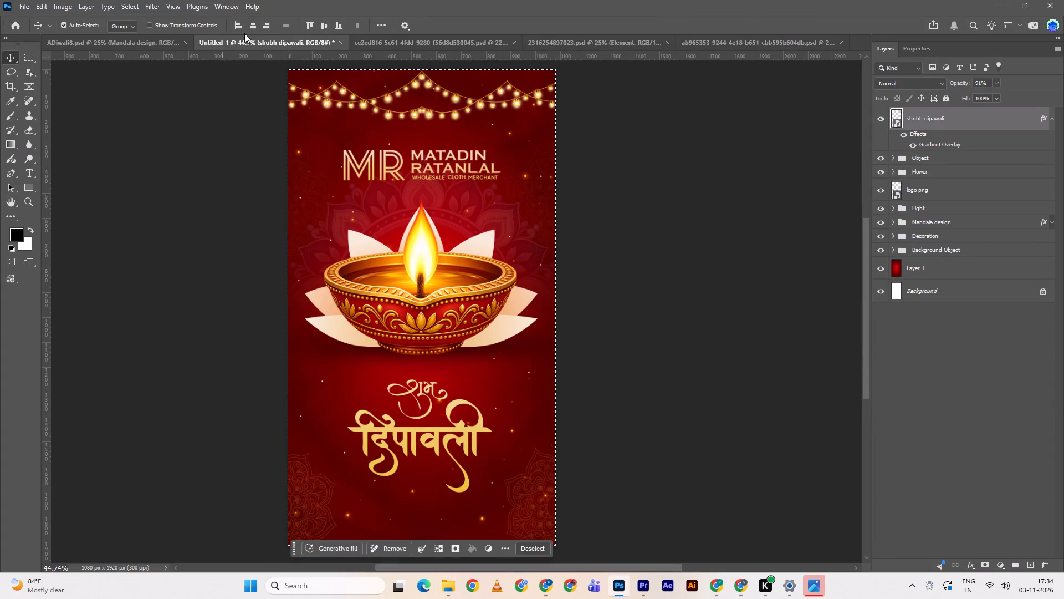
triple_click(254, 22)
key(ctrl+d)
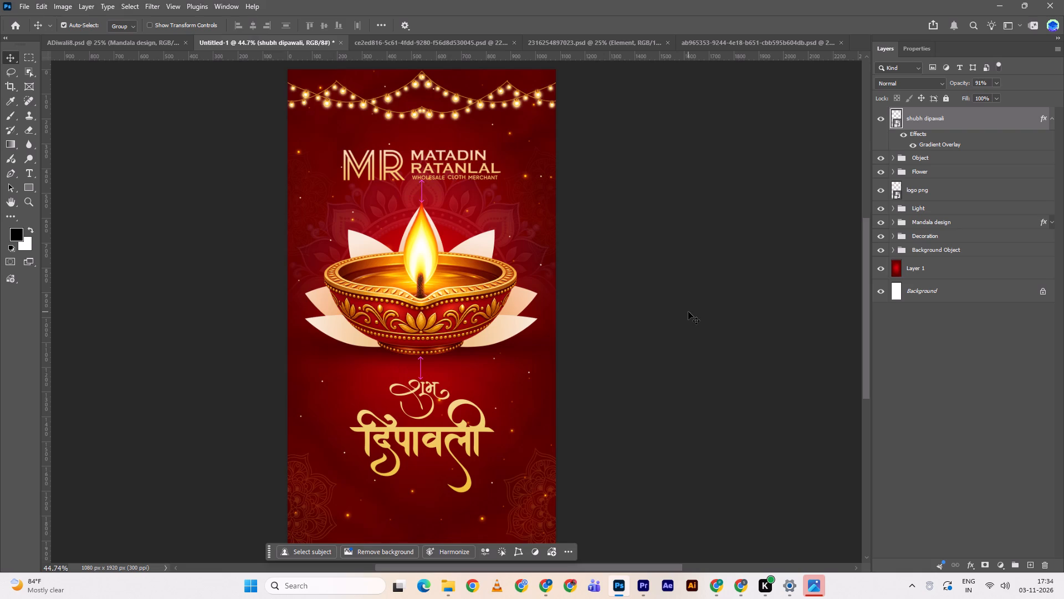
Fine-tune the शुभ दिपावली lettering's vertical position by nudging it slightly down below the diya.
key(Down)
key(Down)
key(Down)
key(Down)
key(Down)
scroll(688, 312, down, 3)
scroll(687, 316, up, 4)
scroll(687, 316, down, 2)
key(Up)
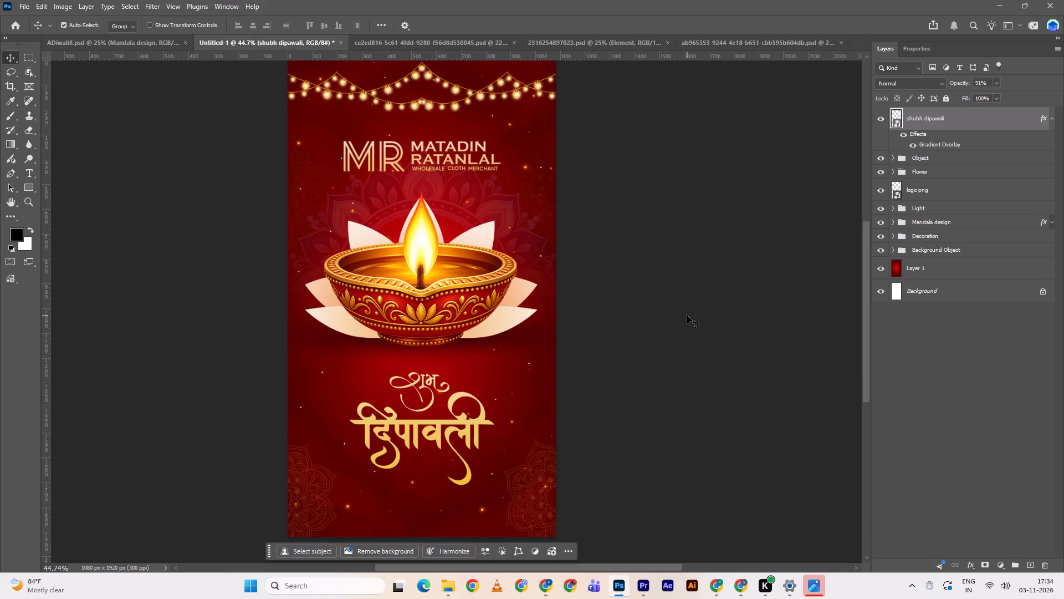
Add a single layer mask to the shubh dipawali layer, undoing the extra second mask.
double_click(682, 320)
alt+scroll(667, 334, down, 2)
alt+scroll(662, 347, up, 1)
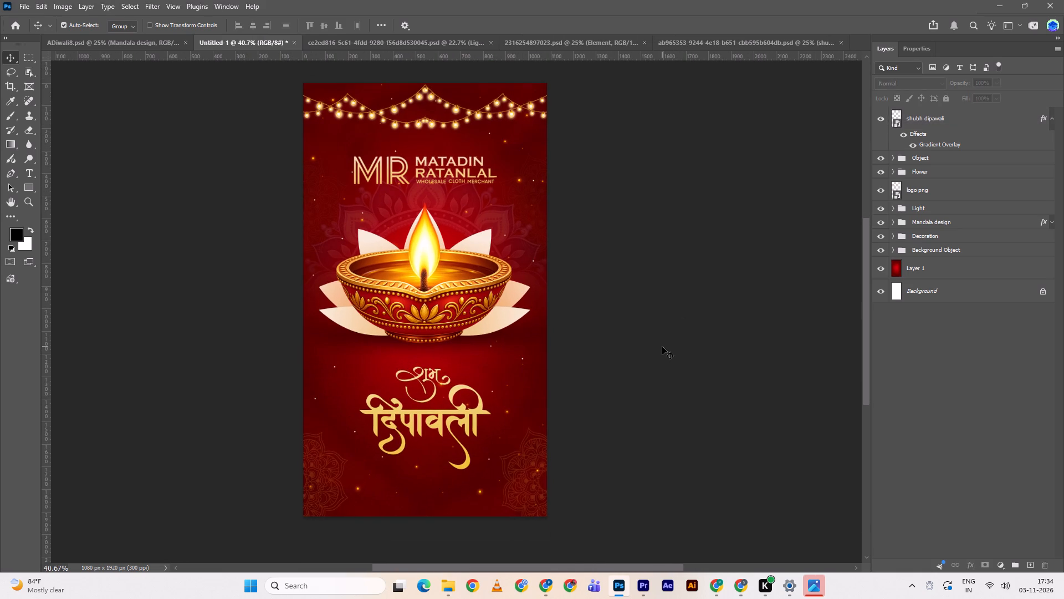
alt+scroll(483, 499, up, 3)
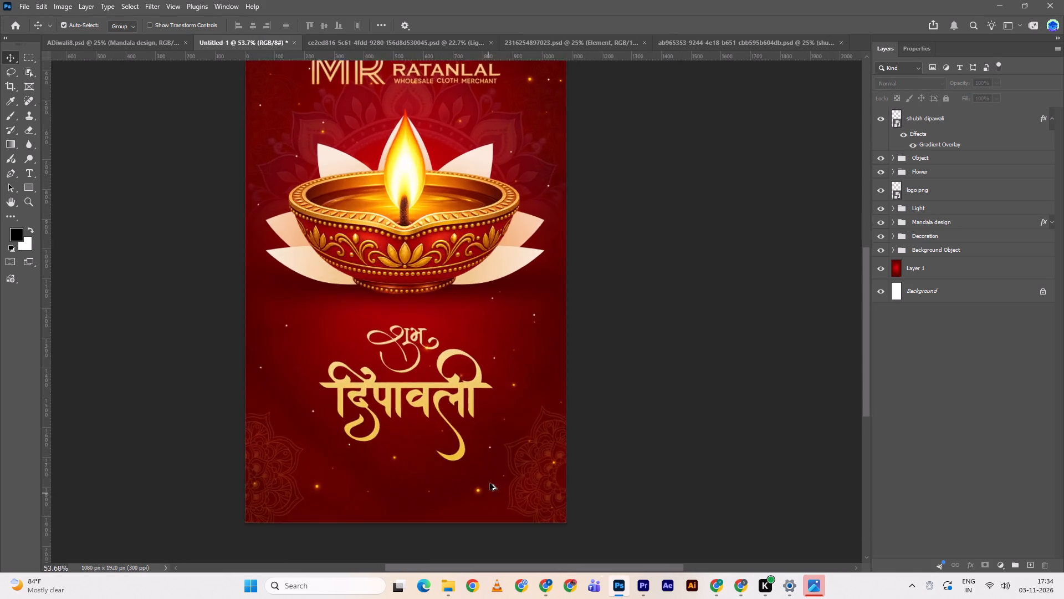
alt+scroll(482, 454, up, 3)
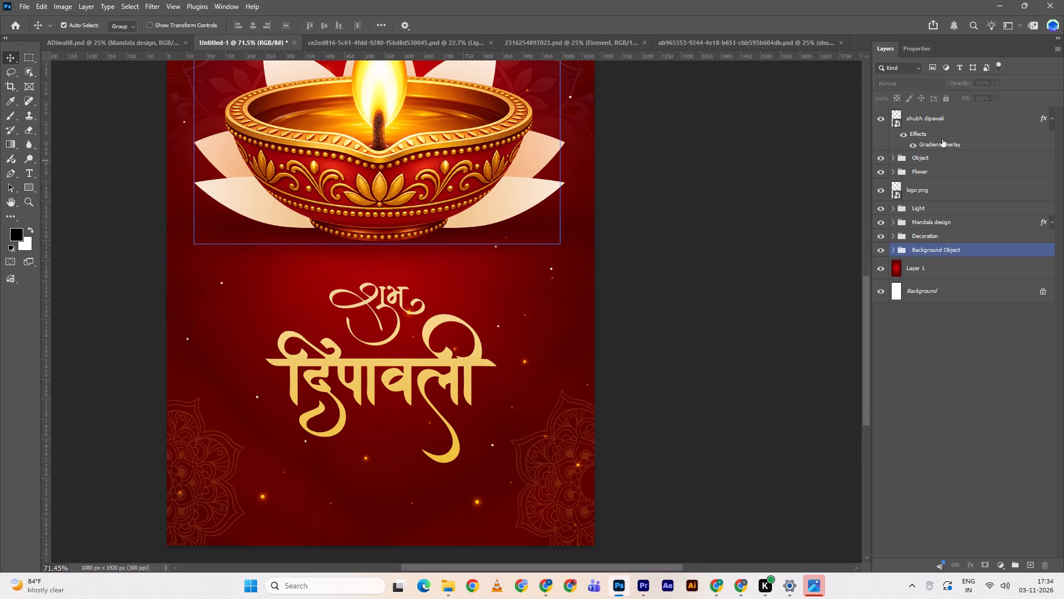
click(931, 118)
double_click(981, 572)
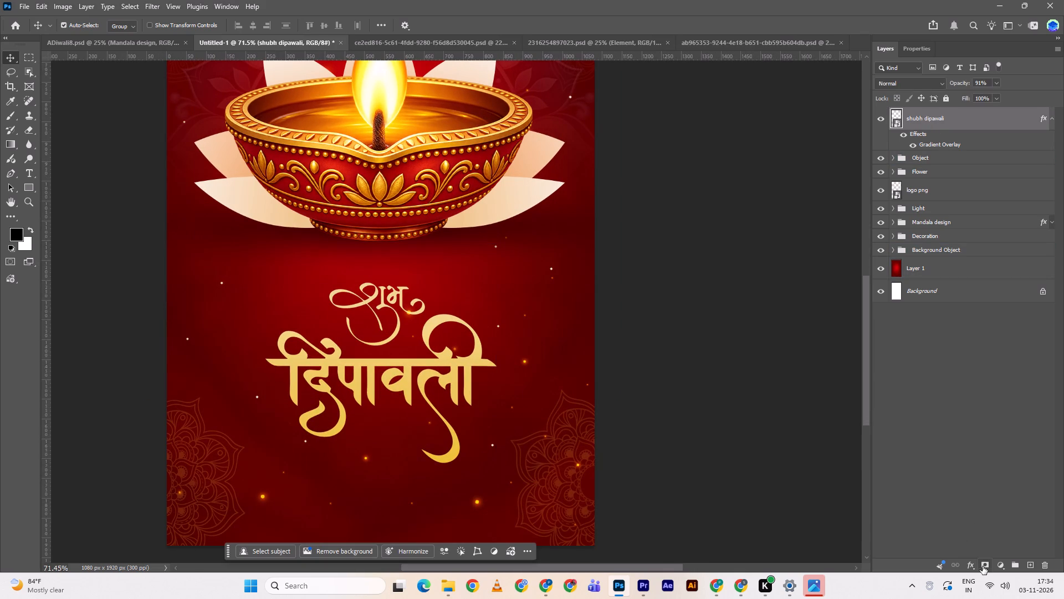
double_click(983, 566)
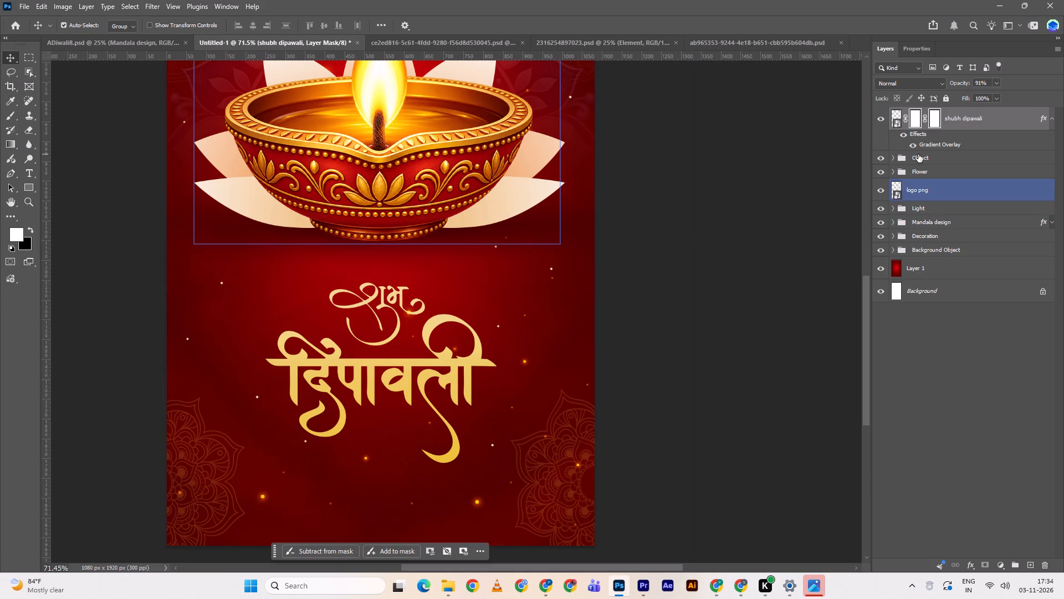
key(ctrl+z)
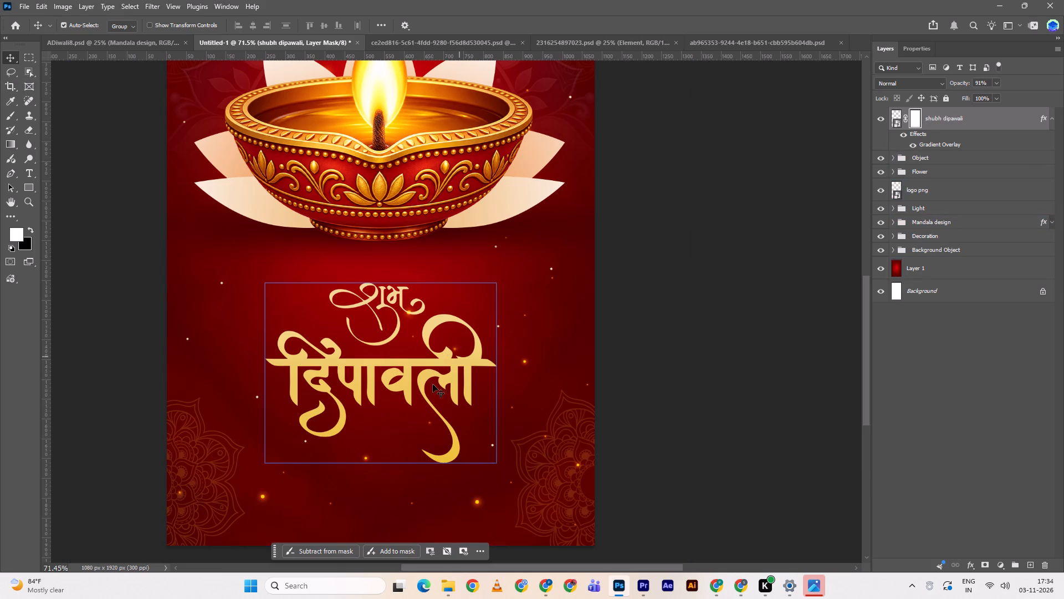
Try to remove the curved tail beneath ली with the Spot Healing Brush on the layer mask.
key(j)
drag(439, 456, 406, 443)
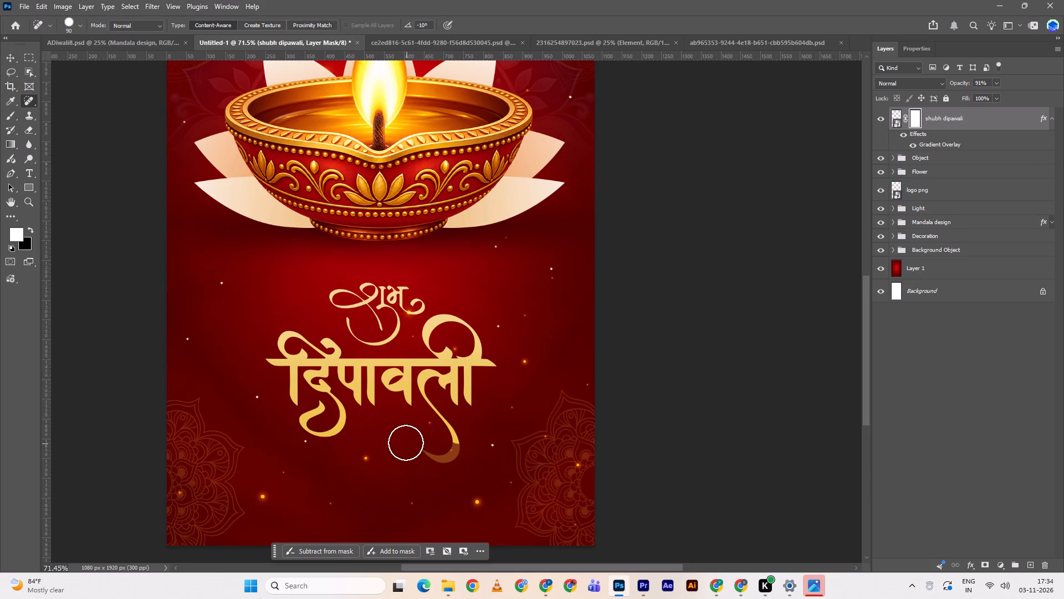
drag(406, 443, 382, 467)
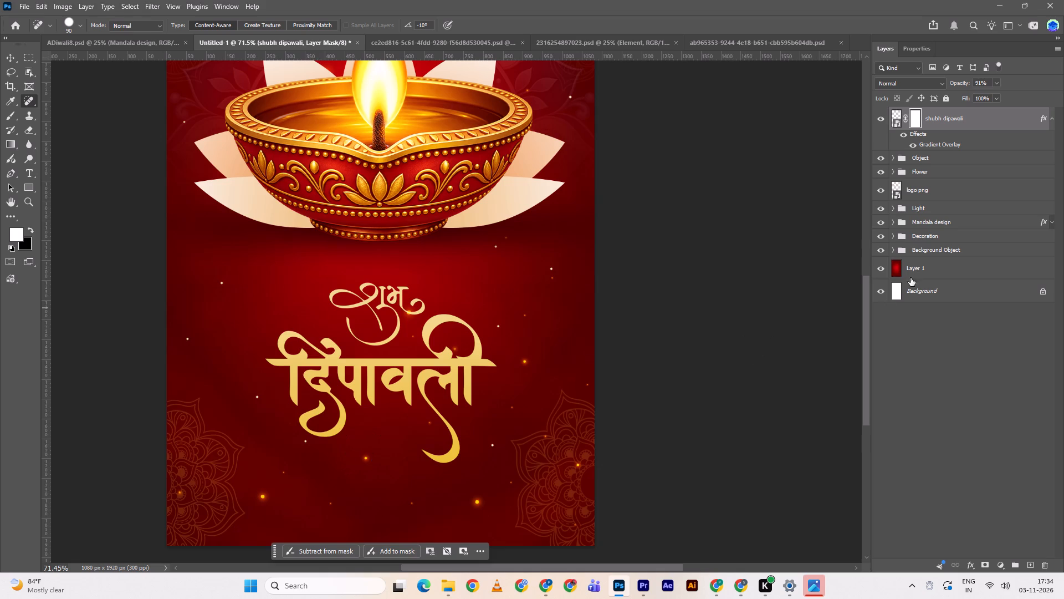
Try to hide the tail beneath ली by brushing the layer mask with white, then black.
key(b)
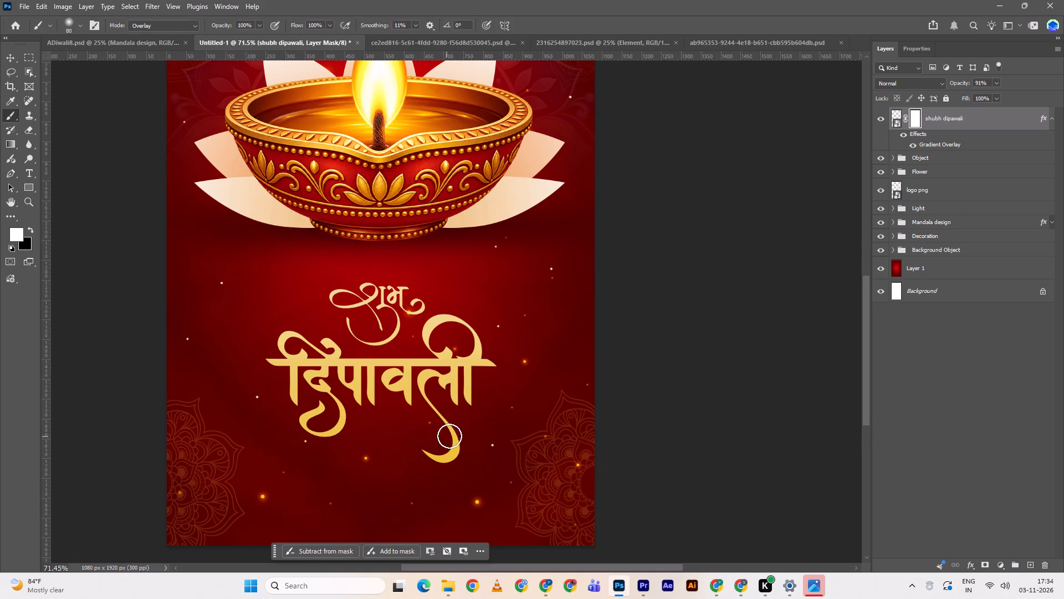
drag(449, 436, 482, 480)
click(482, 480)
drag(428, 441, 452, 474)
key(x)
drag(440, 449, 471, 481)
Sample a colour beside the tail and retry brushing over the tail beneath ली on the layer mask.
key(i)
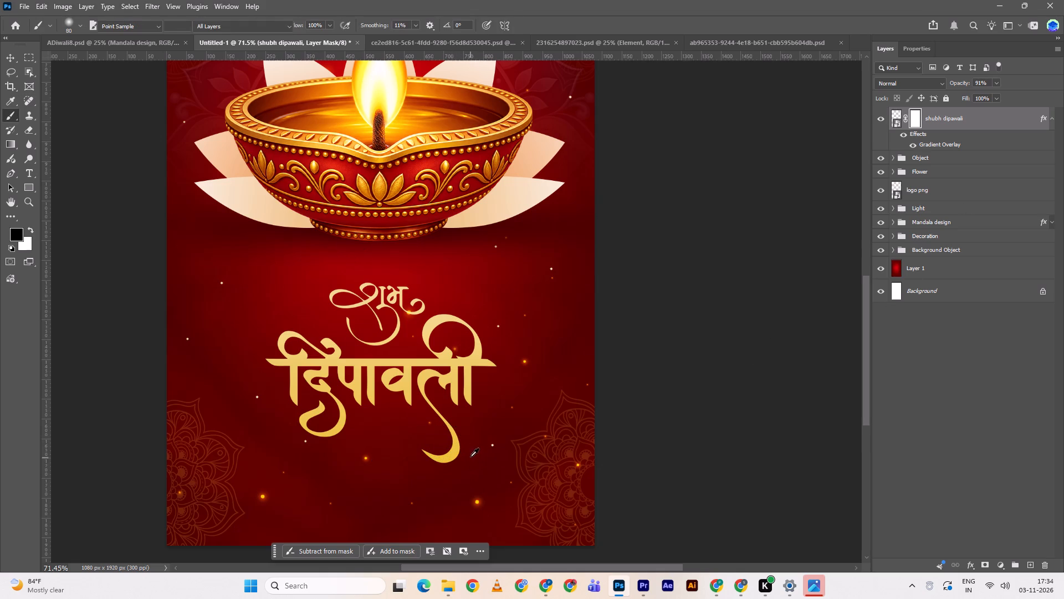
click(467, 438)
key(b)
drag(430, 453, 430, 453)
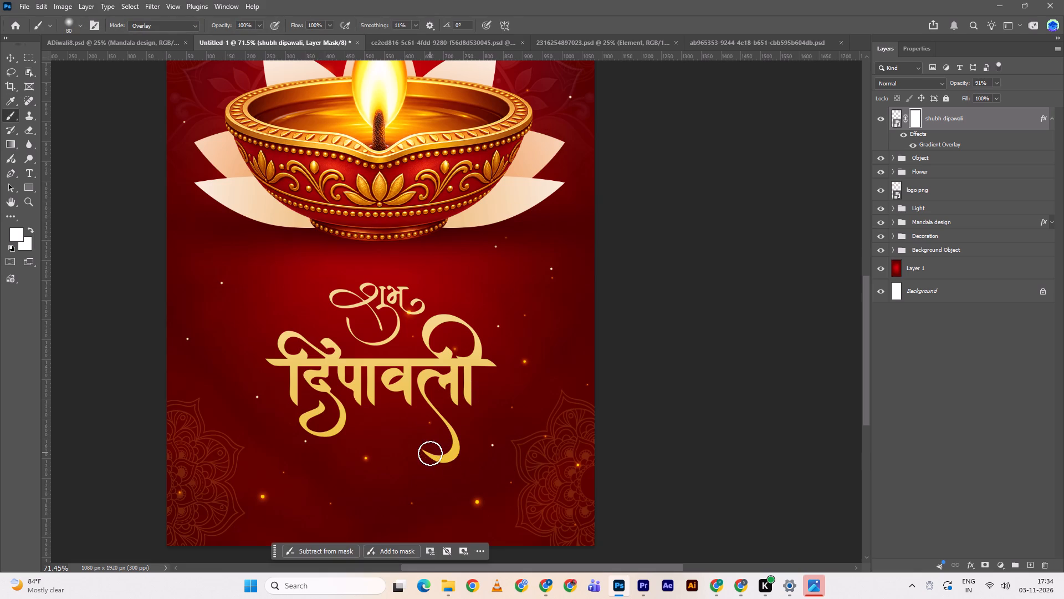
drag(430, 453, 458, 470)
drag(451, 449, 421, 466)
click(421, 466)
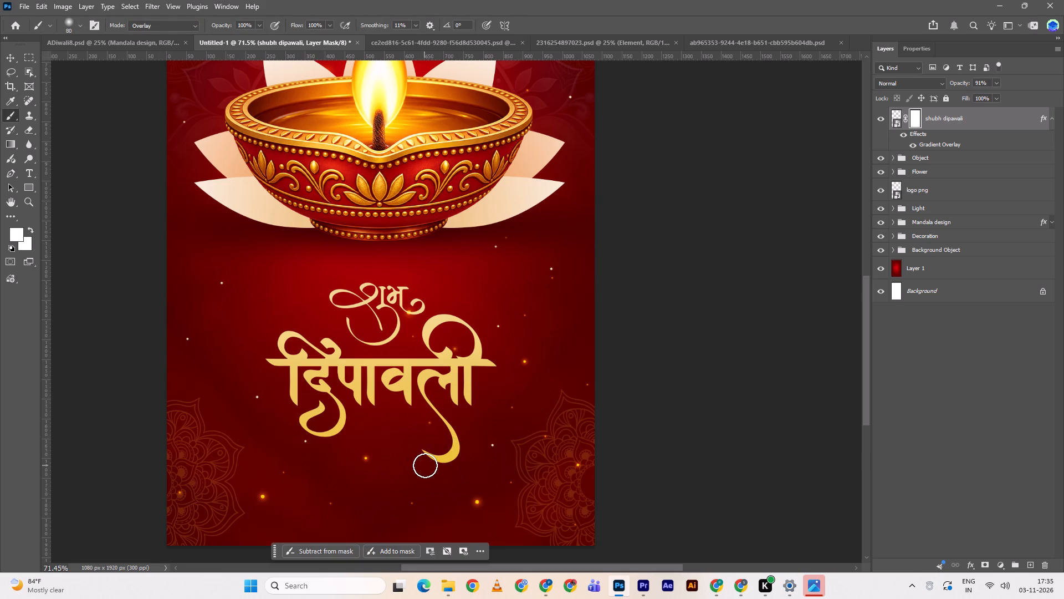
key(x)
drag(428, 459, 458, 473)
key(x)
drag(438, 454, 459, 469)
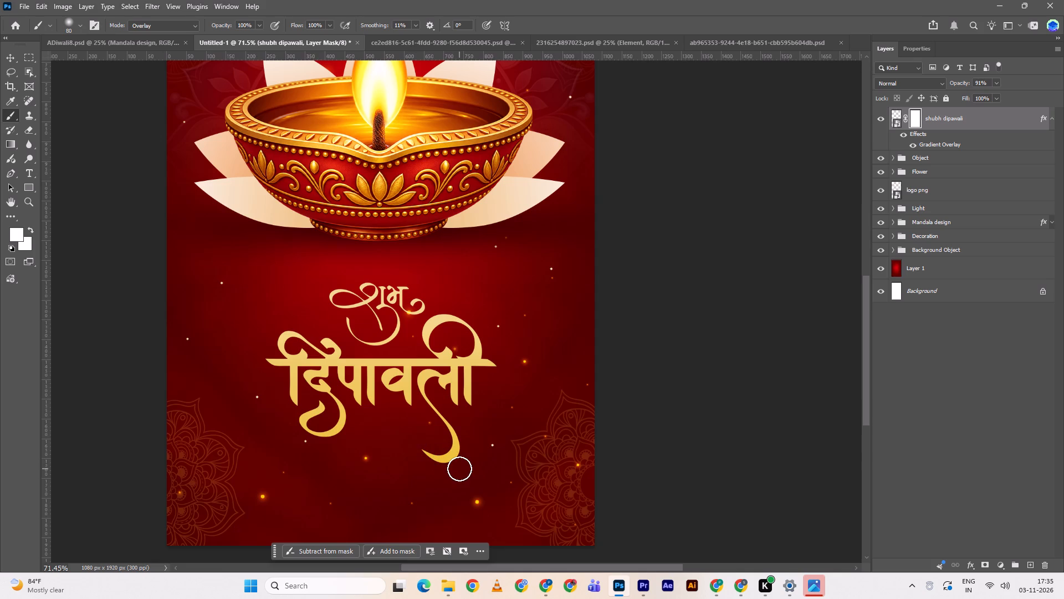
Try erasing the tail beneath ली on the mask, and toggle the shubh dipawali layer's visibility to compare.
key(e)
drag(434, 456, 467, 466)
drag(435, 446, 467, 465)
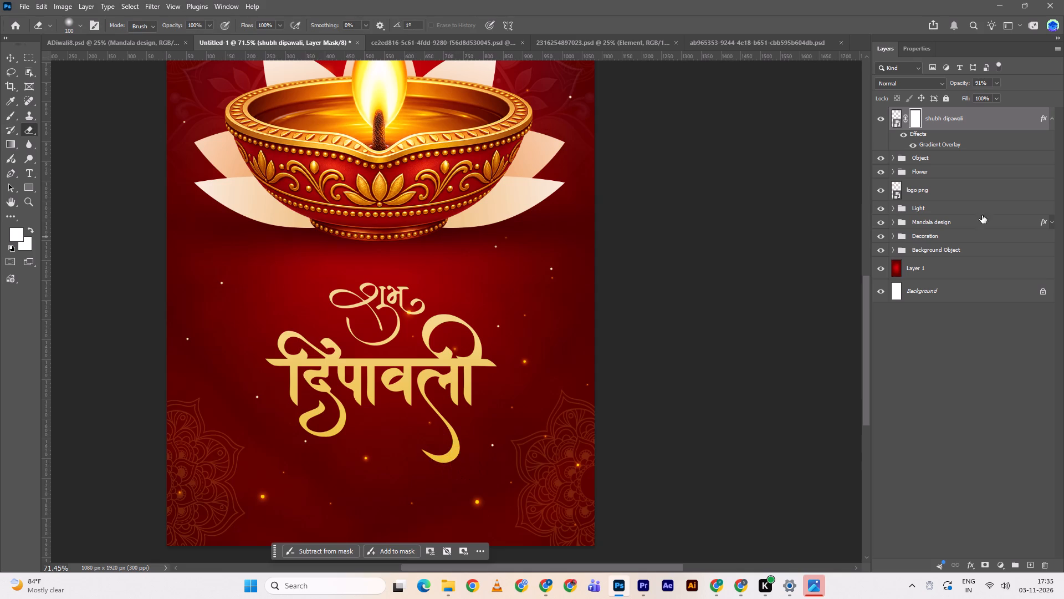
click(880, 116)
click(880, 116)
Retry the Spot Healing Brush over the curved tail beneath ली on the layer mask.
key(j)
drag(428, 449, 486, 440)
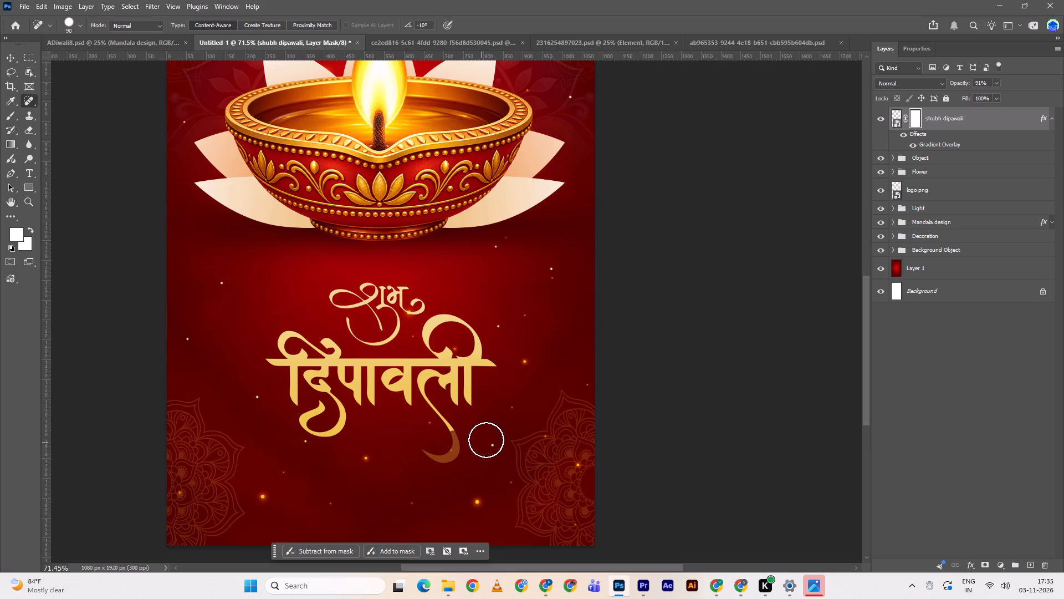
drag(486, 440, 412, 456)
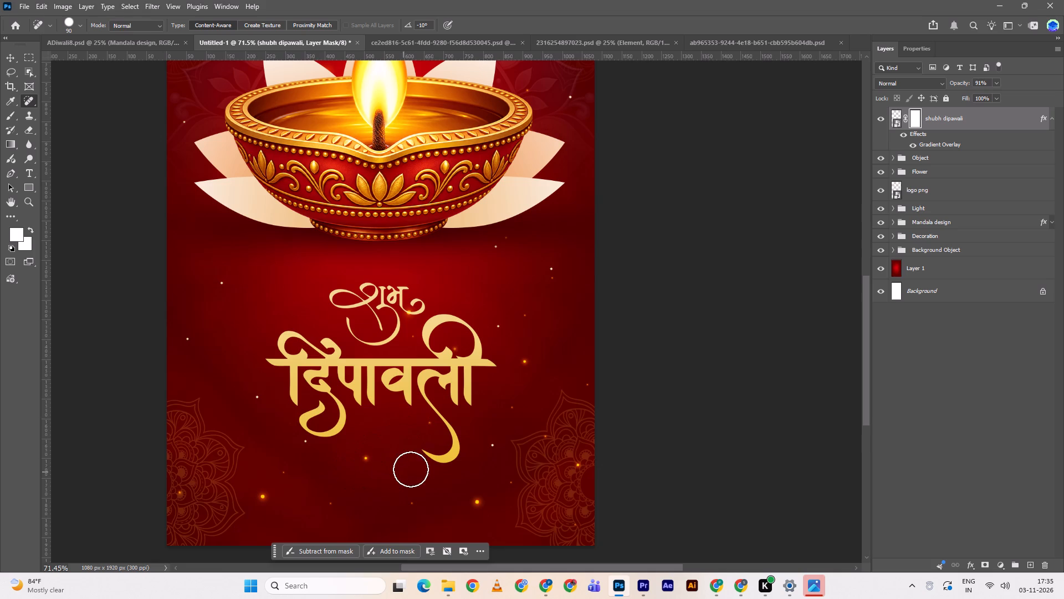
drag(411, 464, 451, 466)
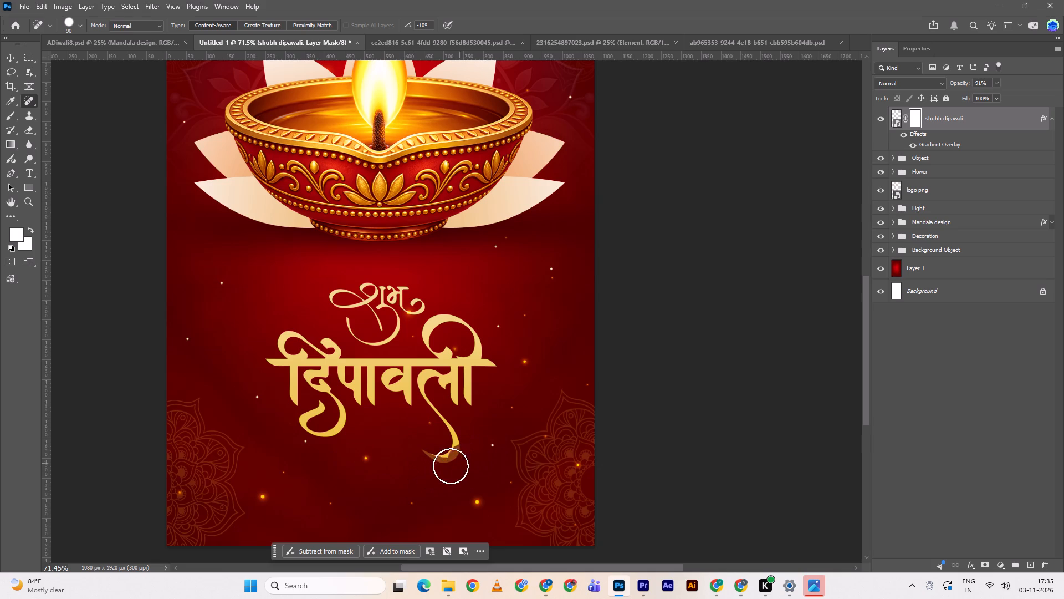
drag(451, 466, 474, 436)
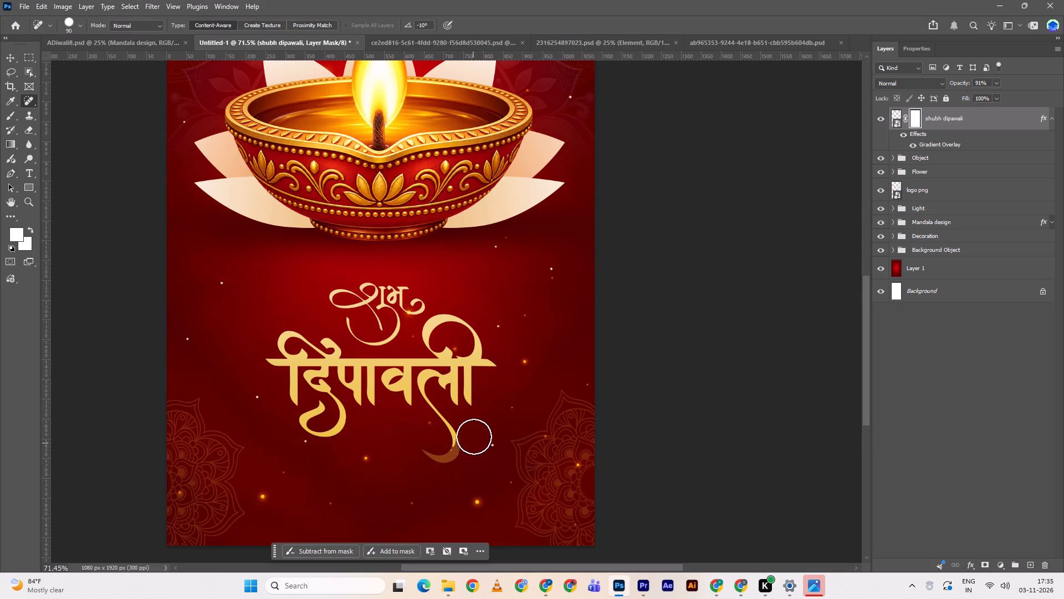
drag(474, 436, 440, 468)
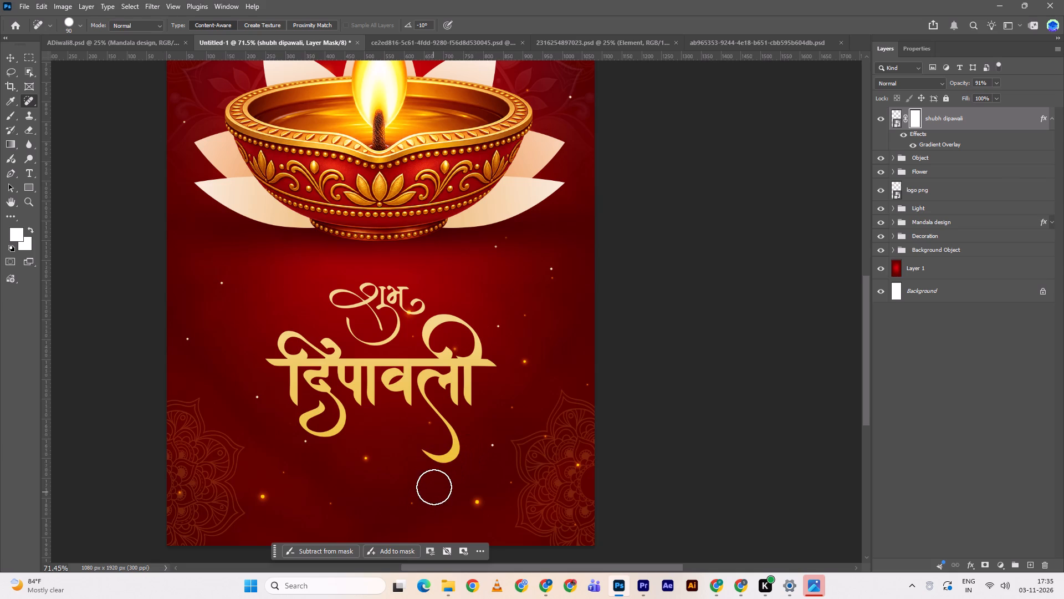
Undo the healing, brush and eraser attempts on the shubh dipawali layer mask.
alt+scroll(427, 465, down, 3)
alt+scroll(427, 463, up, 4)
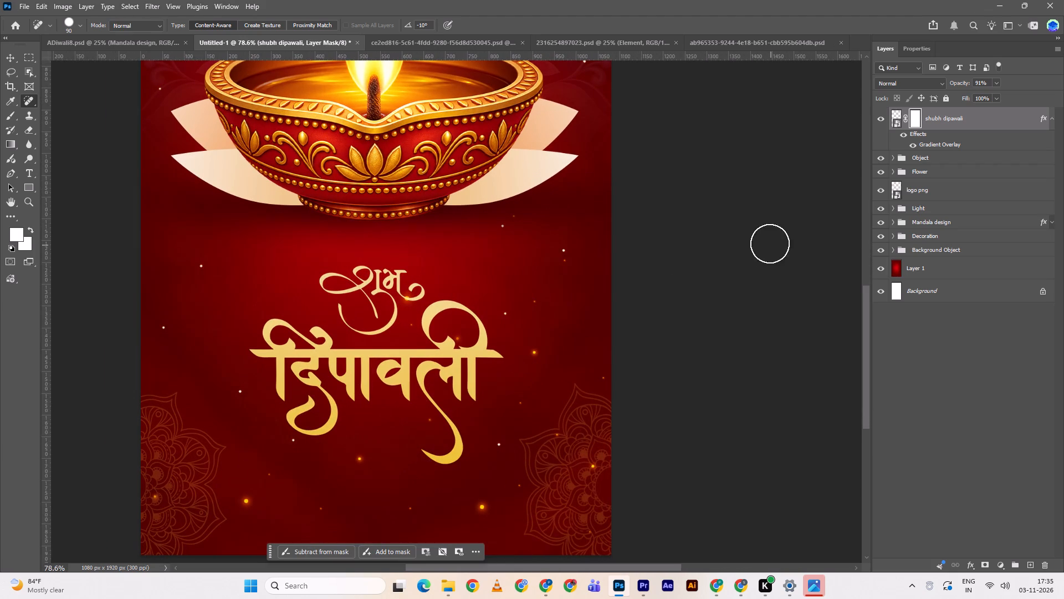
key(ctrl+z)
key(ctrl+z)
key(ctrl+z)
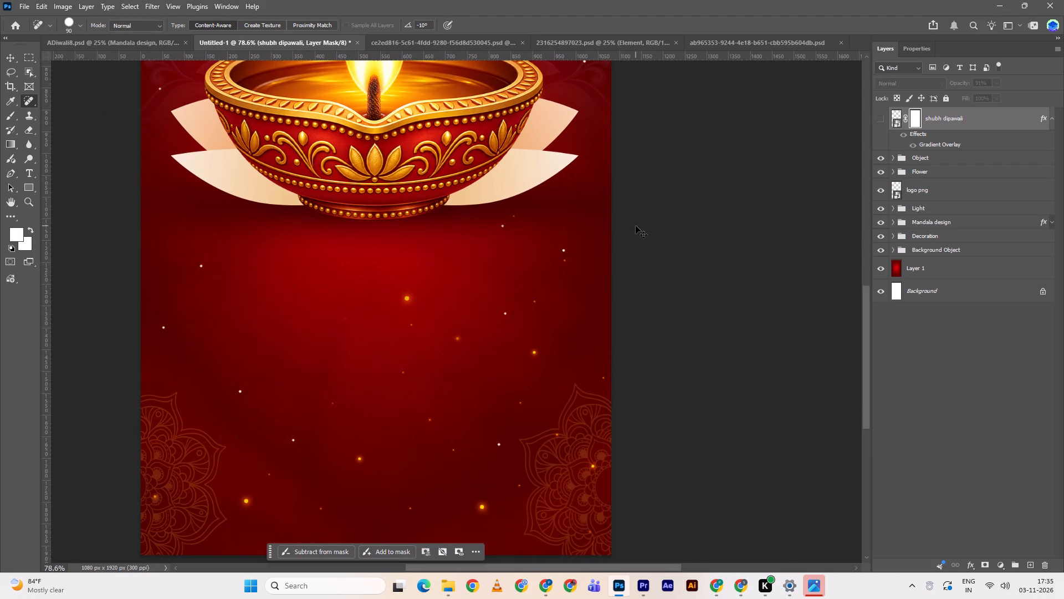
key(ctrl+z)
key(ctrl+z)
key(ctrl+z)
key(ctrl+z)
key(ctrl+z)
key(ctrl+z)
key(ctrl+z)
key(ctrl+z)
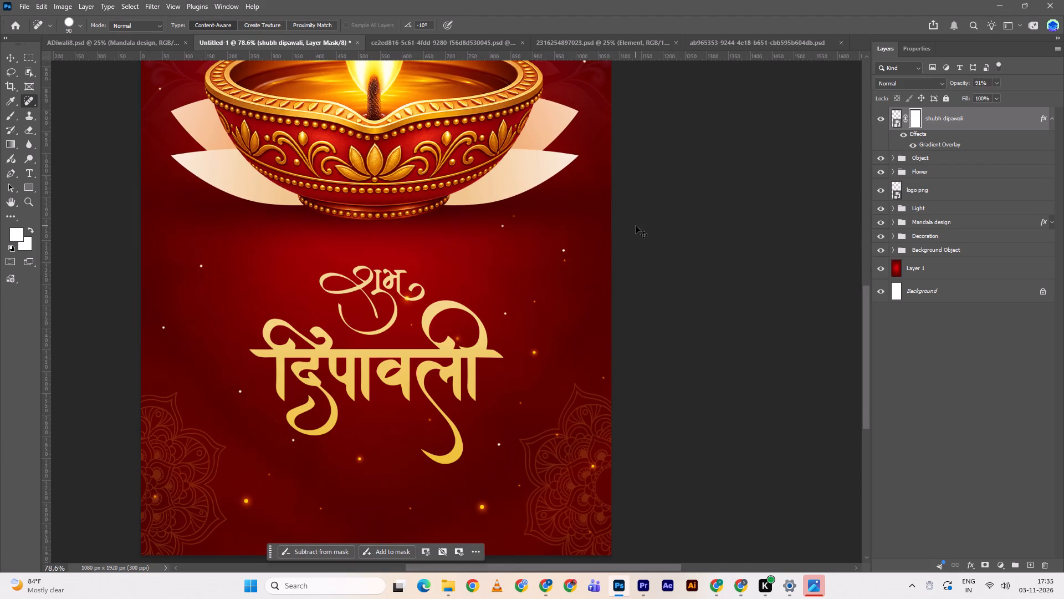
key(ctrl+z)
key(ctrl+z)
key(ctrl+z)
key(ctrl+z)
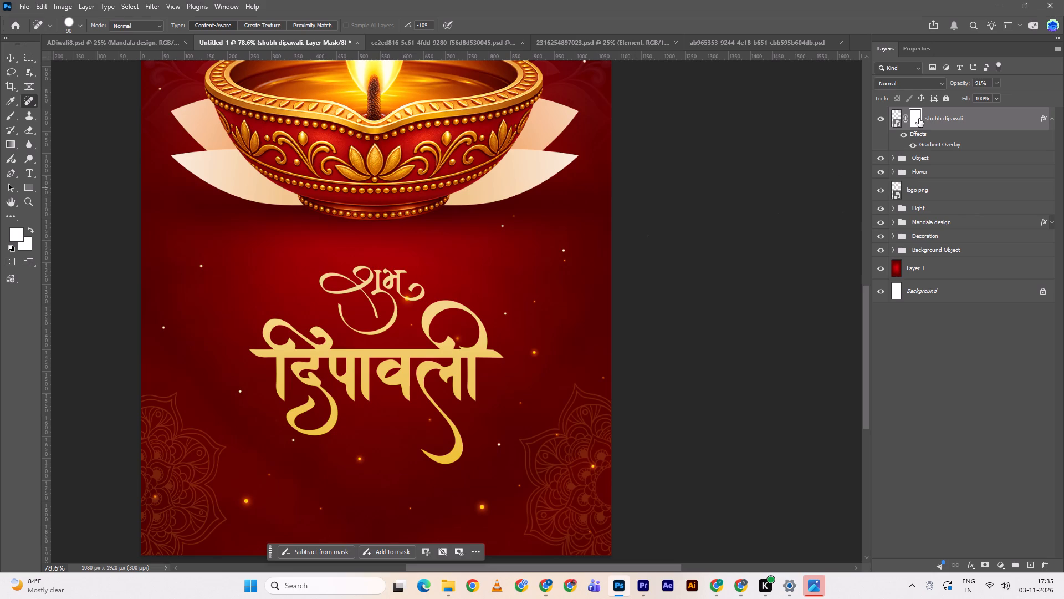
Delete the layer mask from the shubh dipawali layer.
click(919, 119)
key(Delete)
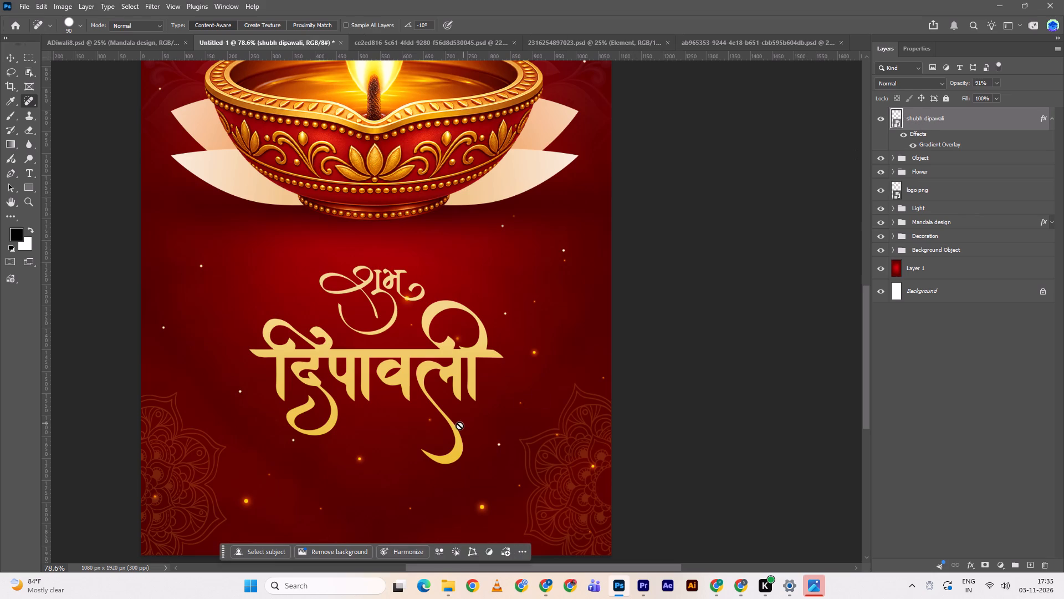
Rasterize the shubh dipawali smart object so its pixels can be retouched directly.
key(j)
key(j)
click(461, 430)
click(482, 211)
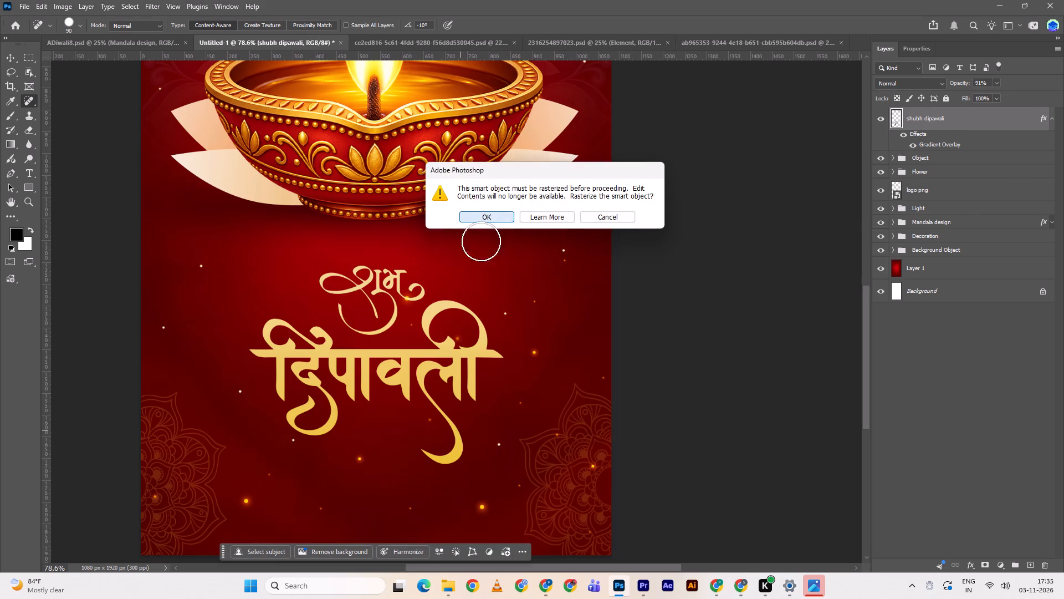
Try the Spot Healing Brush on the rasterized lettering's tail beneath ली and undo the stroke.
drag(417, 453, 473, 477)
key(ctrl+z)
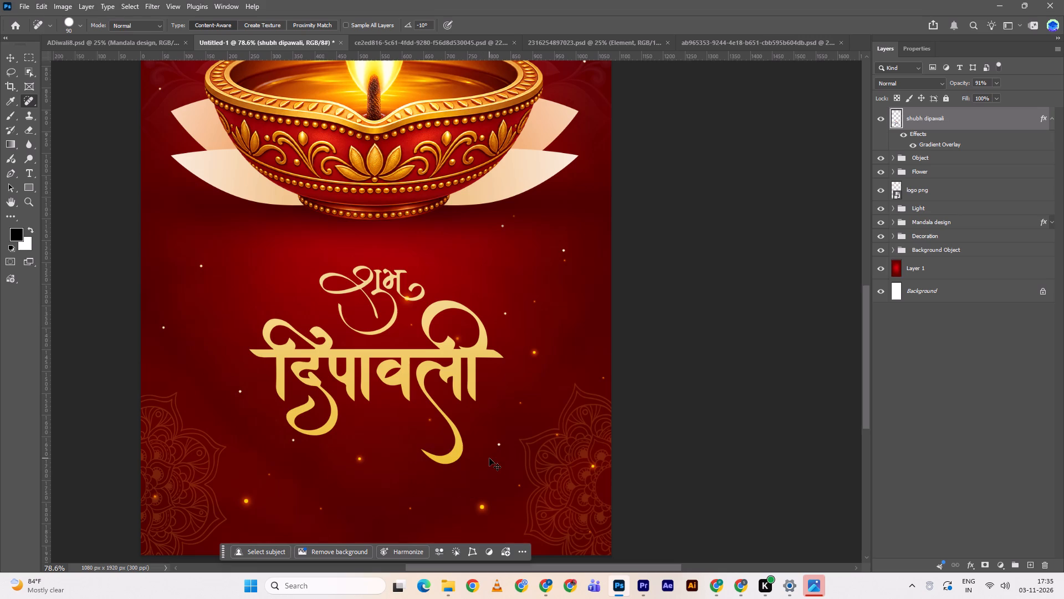
Erase the curled tail hanging beneath ली on the shubh dipawali layer with the Eraser at size 100.
key(e)
drag(426, 455, 454, 463)
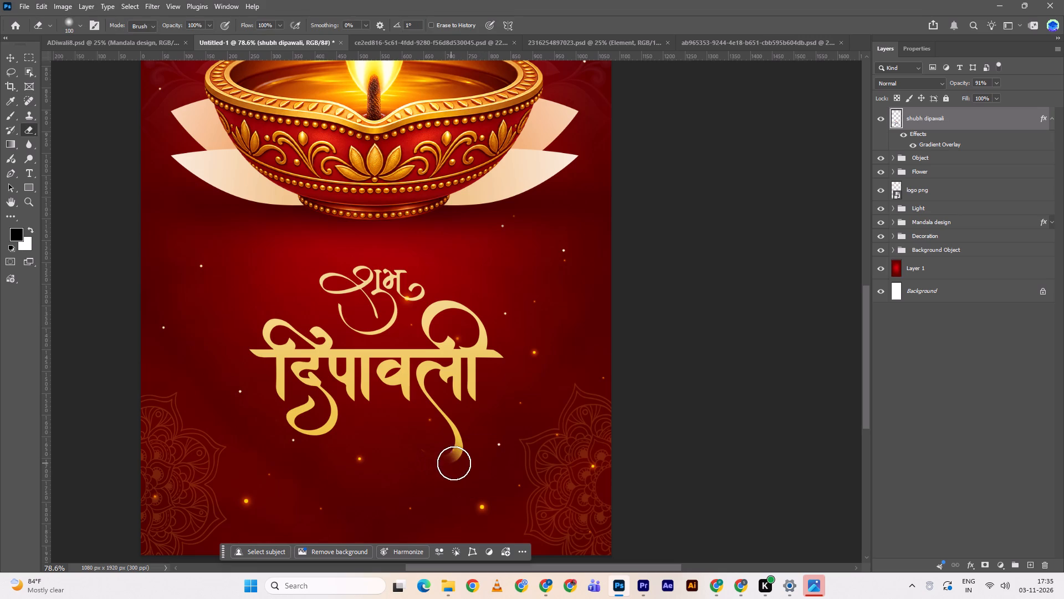
drag(454, 463, 492, 456)
drag(480, 427, 408, 481)
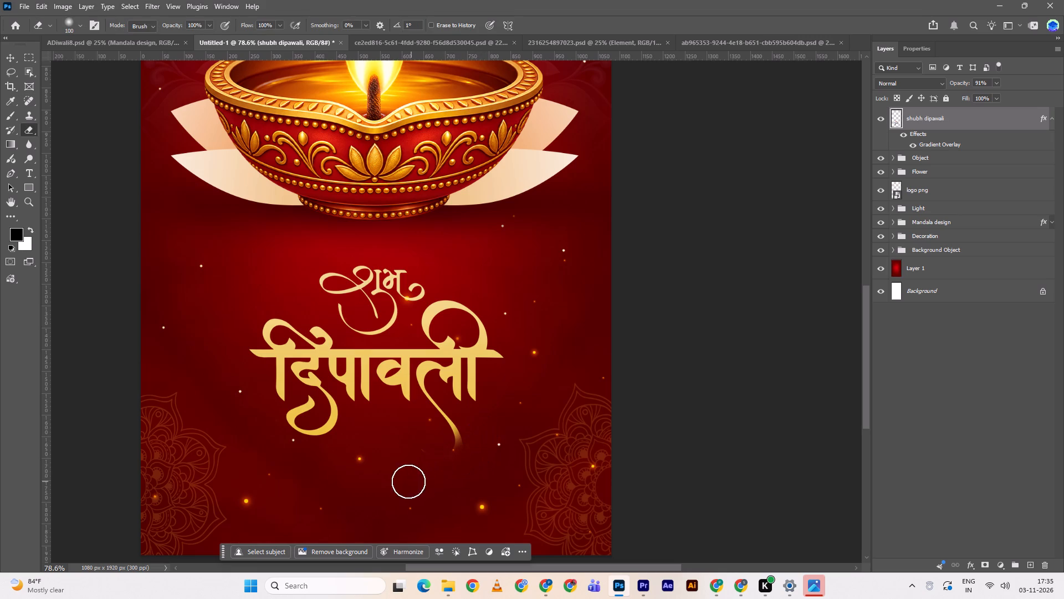
drag(408, 481, 402, 481)
click(402, 481)
drag(419, 446, 495, 478)
drag(428, 435, 444, 452)
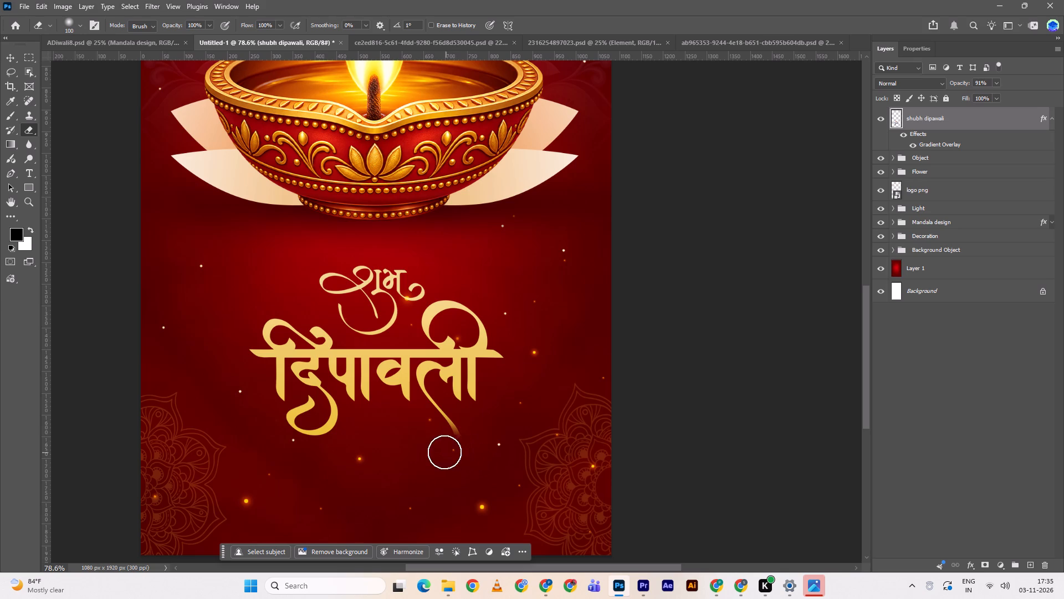
drag(444, 452, 468, 455)
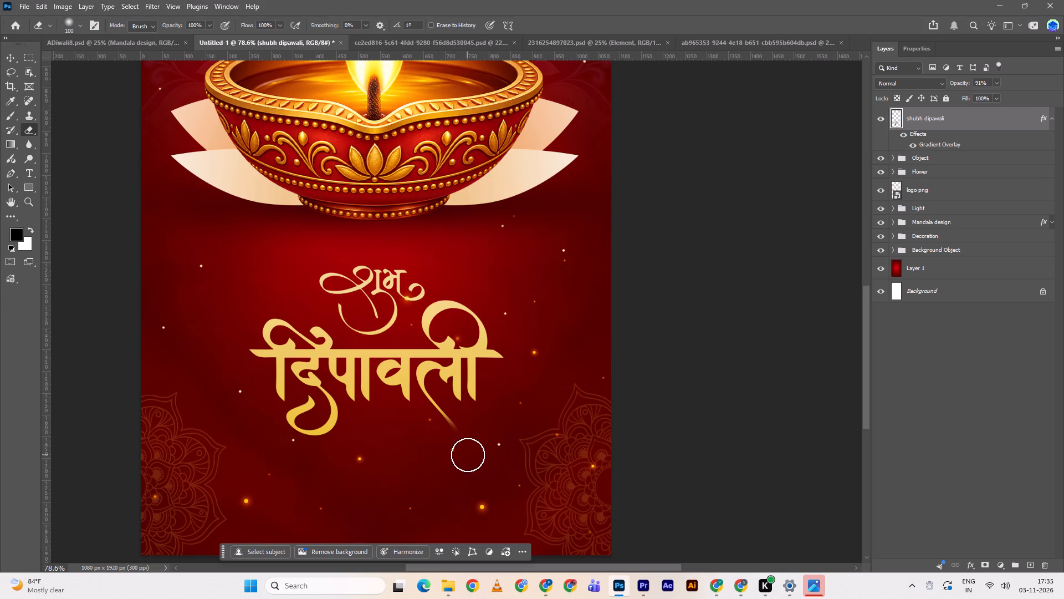
drag(468, 455, 471, 454)
Reduce the Eraser to size 25 and trim the leftover tail beneath ली to a short tapered tip.
key(bracketleft)
key(bracketleft)
key(bracketleft)
key(bracketleft)
key(bracketleft)
key(bracketleft)
key(bracketleft)
key(bracketleft)
key(bracketleft)
key(bracketleft)
drag(433, 419, 454, 422)
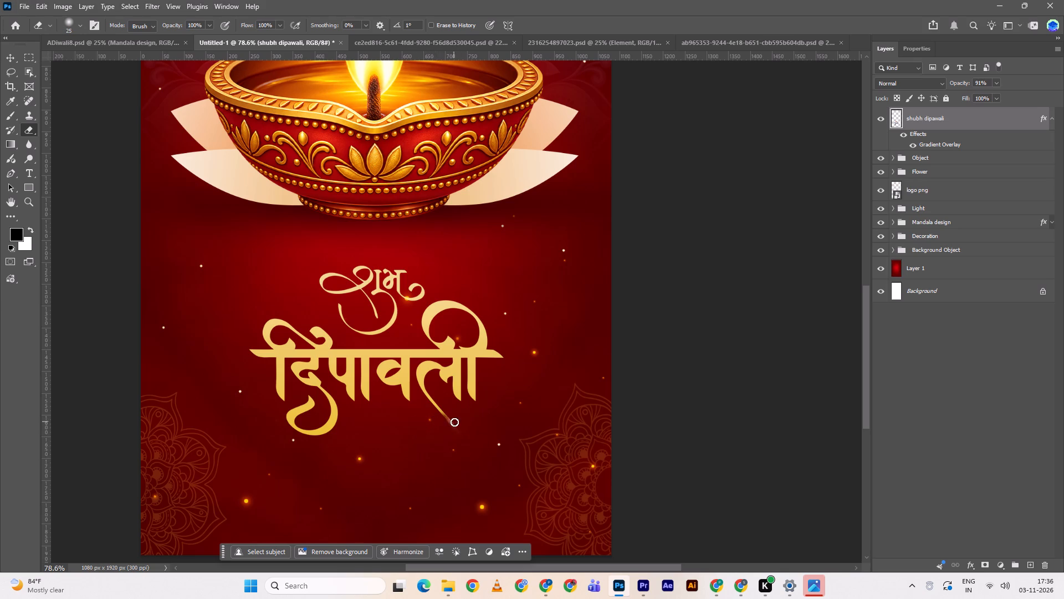
drag(454, 422, 446, 431)
Examine the whole poster composition with the retouched शुभ दिपावली lettering.
alt+scroll(371, 464, down, 4)
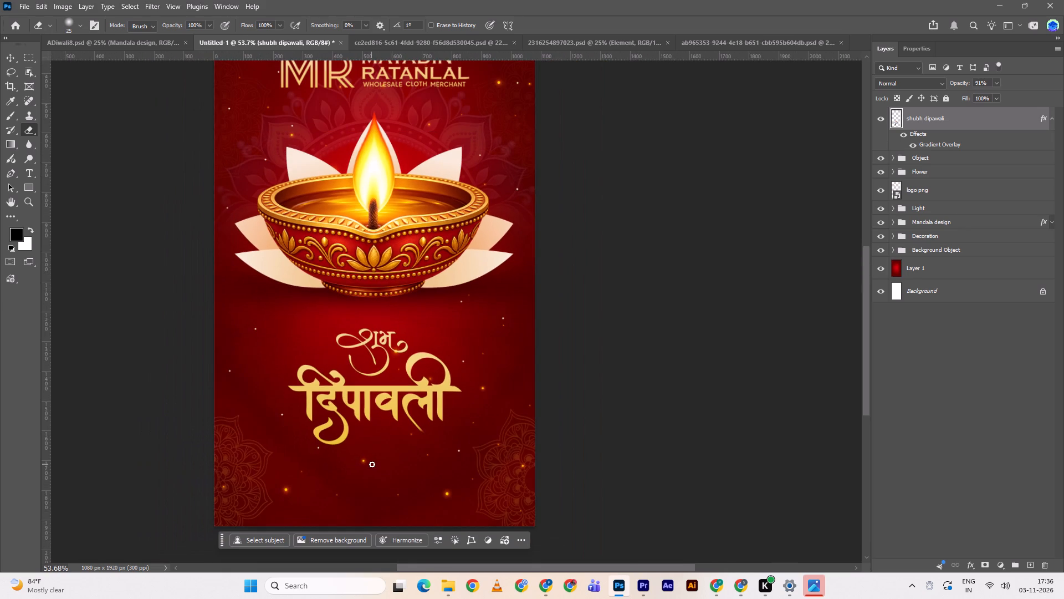
scroll(372, 464, up, 4)
ctrl+scroll(374, 464, up, 4)
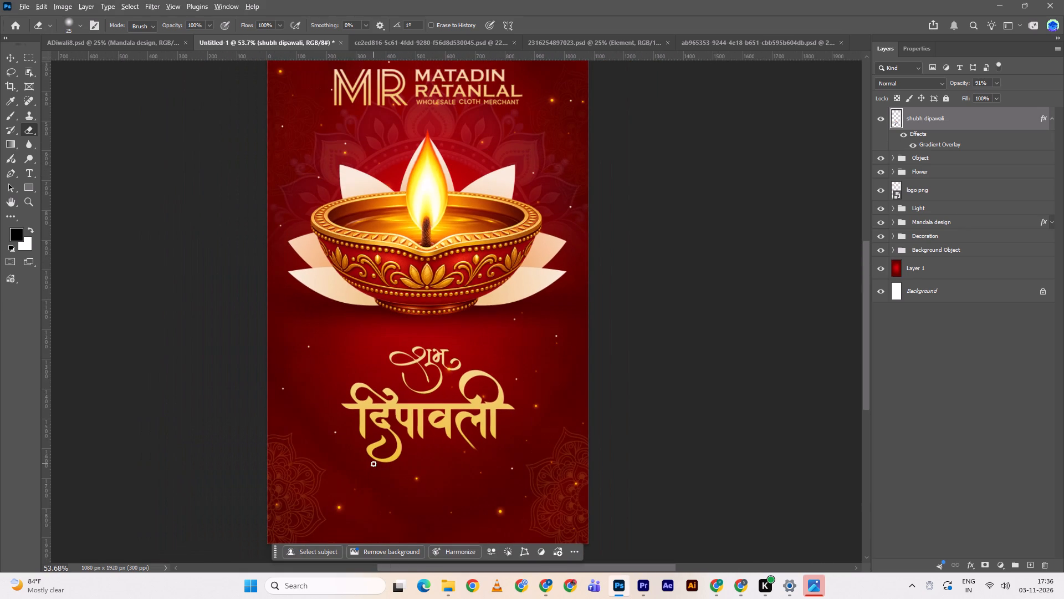
alt+scroll(467, 461, up, 2)
alt+scroll(467, 461, down, 4)
scroll(467, 461, up, 3)
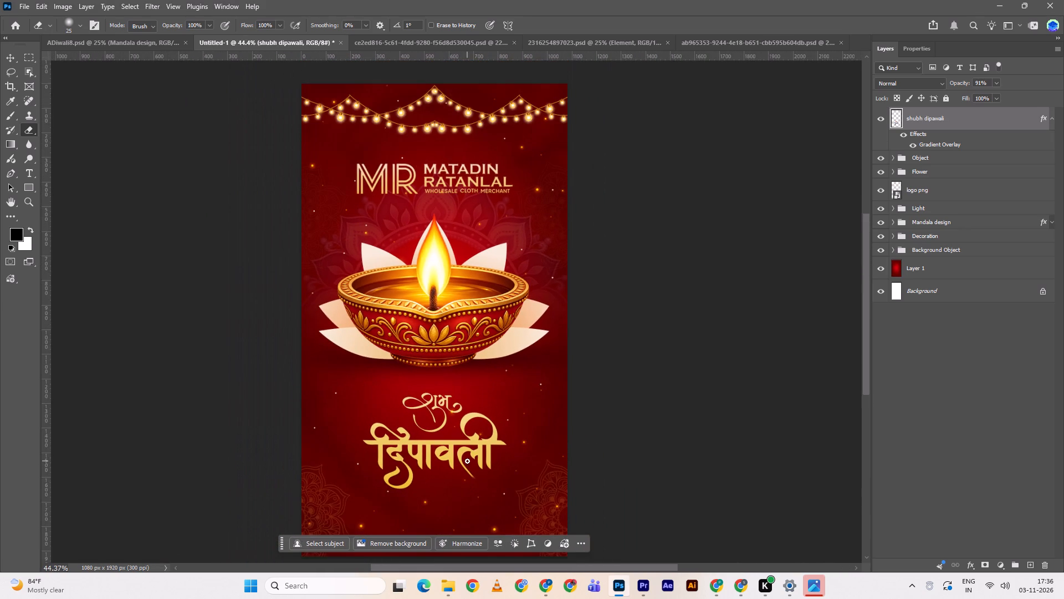
ctrl+scroll(467, 461, down, 4)
key(v)
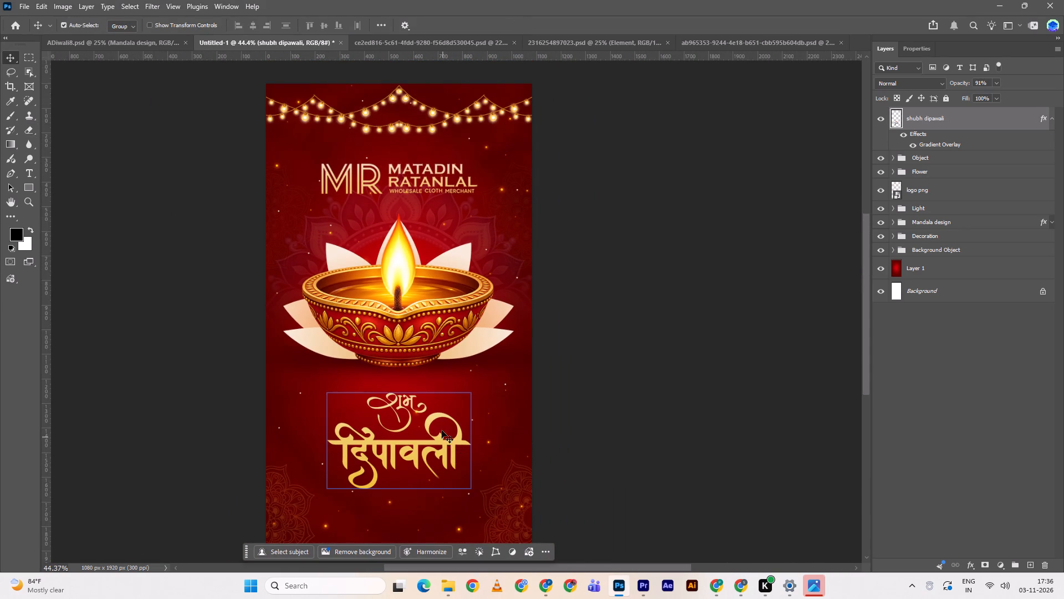
scroll(418, 454, down, 4)
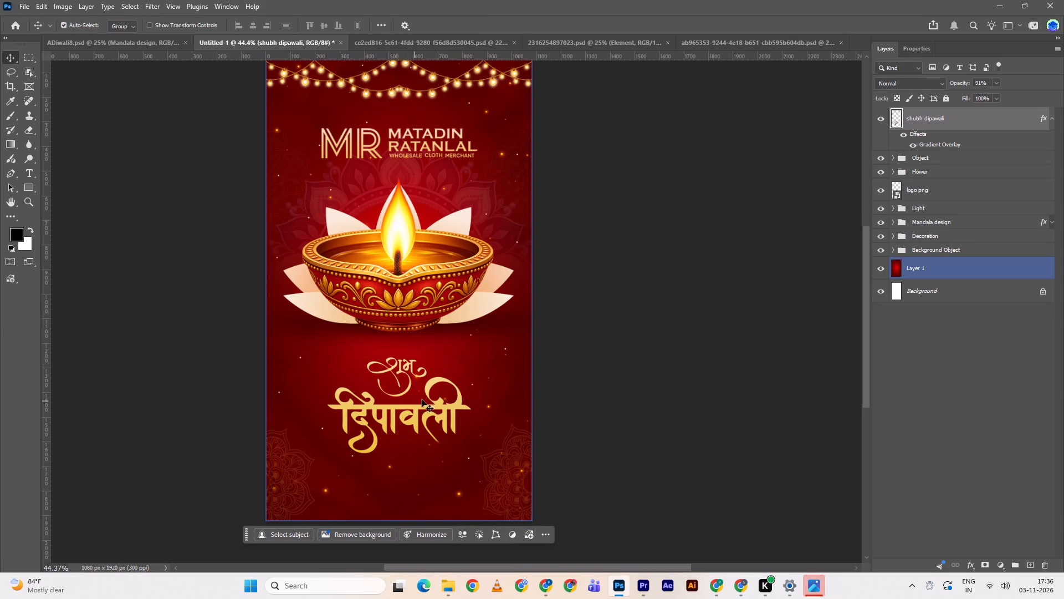
Save the poster as a Photoshop file named "matadin graphic diwali psd" in the MATADIN > Ankita folder.
click(698, 591)
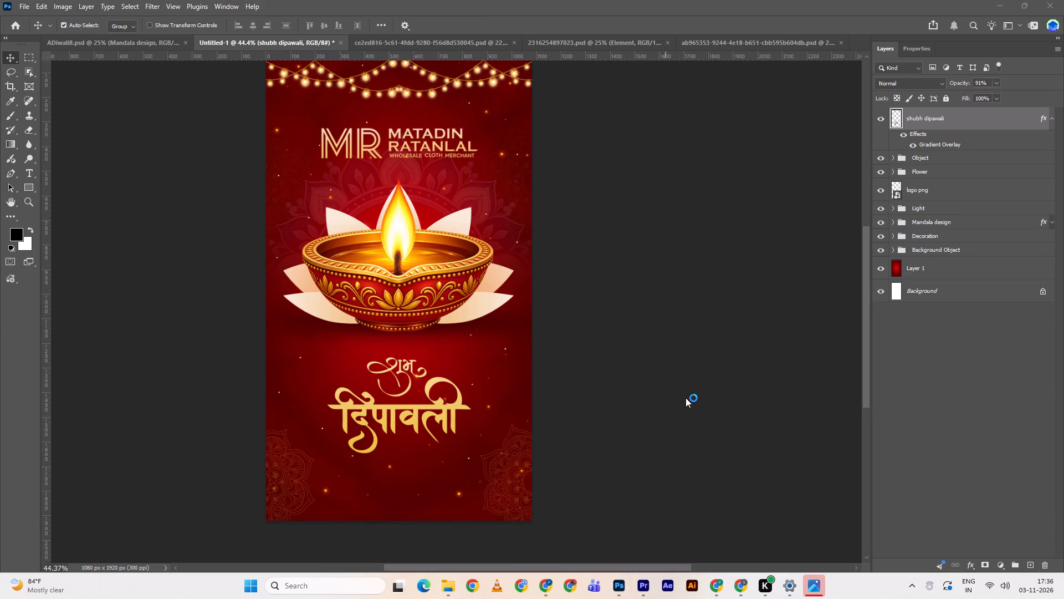
key(alt+Tab)
key(ctrl+s)
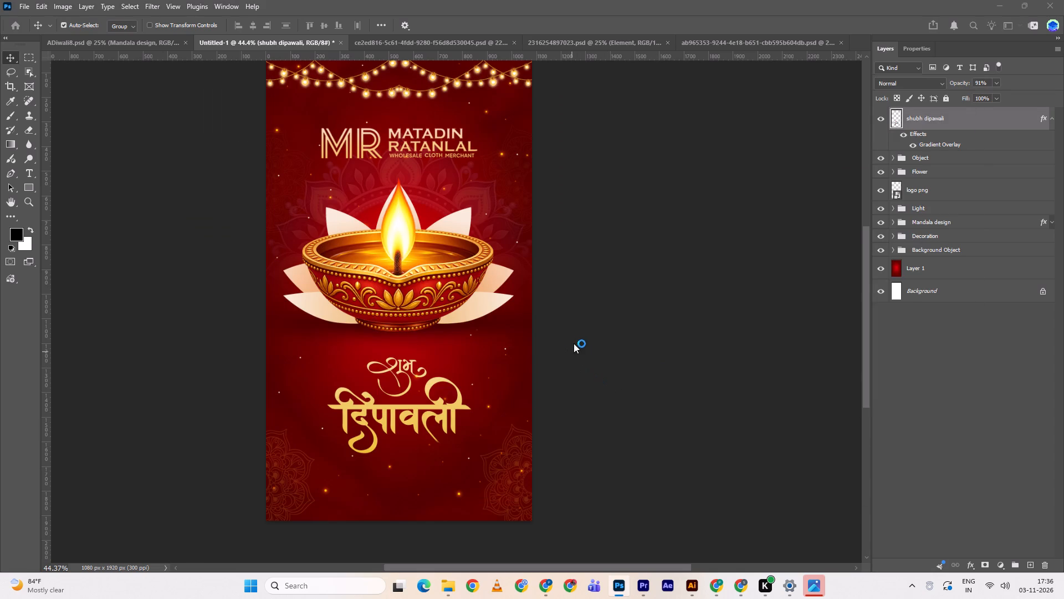
scroll(133, 258, up, 3)
click(134, 220)
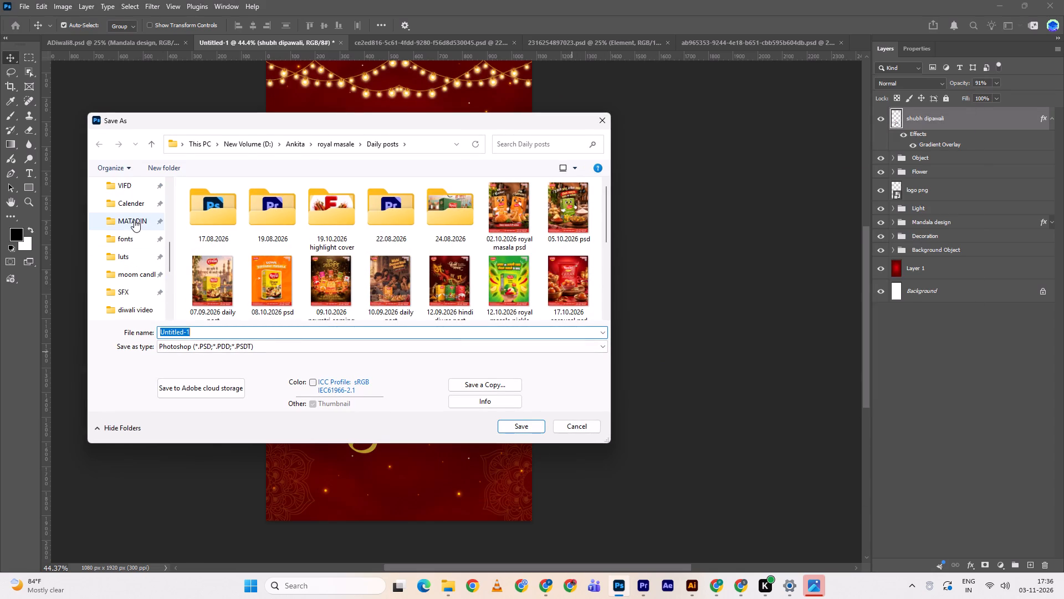
double_click(230, 241)
scroll(289, 258, down, 1)
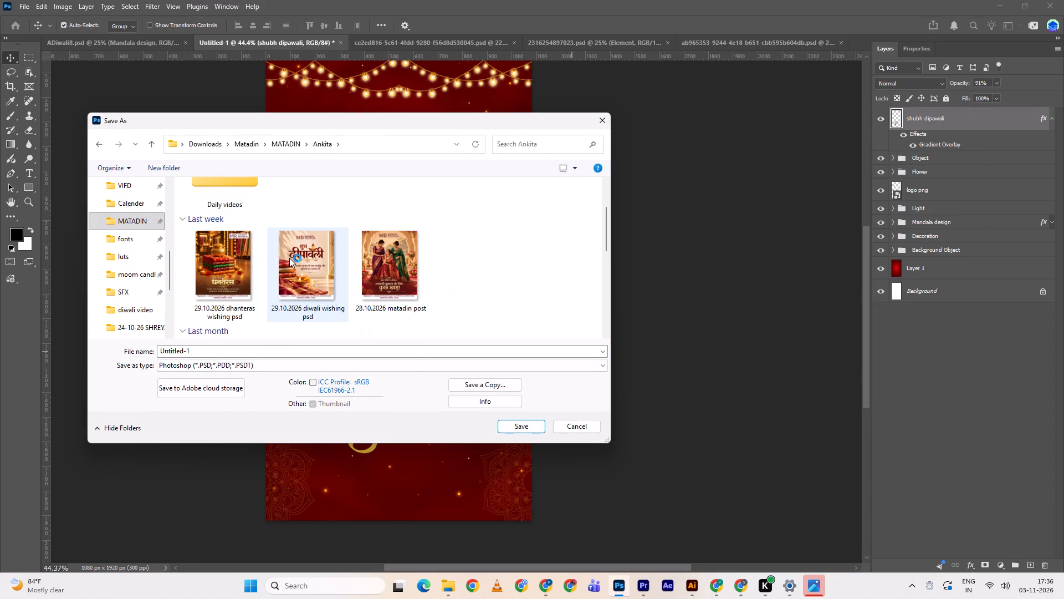
click(288, 350)
text(matadin f)
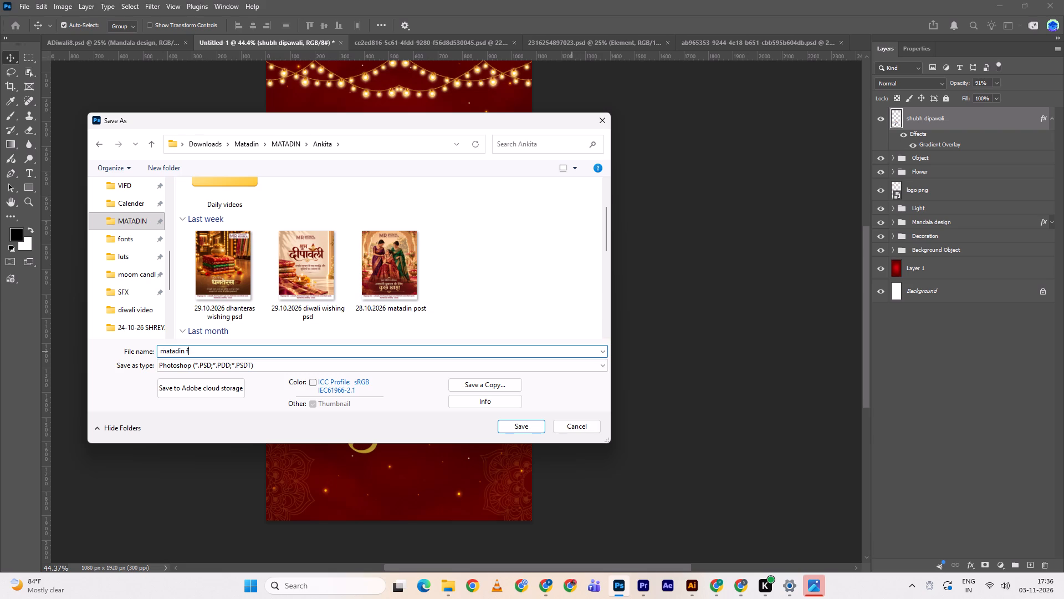
key(BackSpace)
text(graphi)
text(c)
key(space)
text(diwali)
key(space)
text(psd)
key(Return)
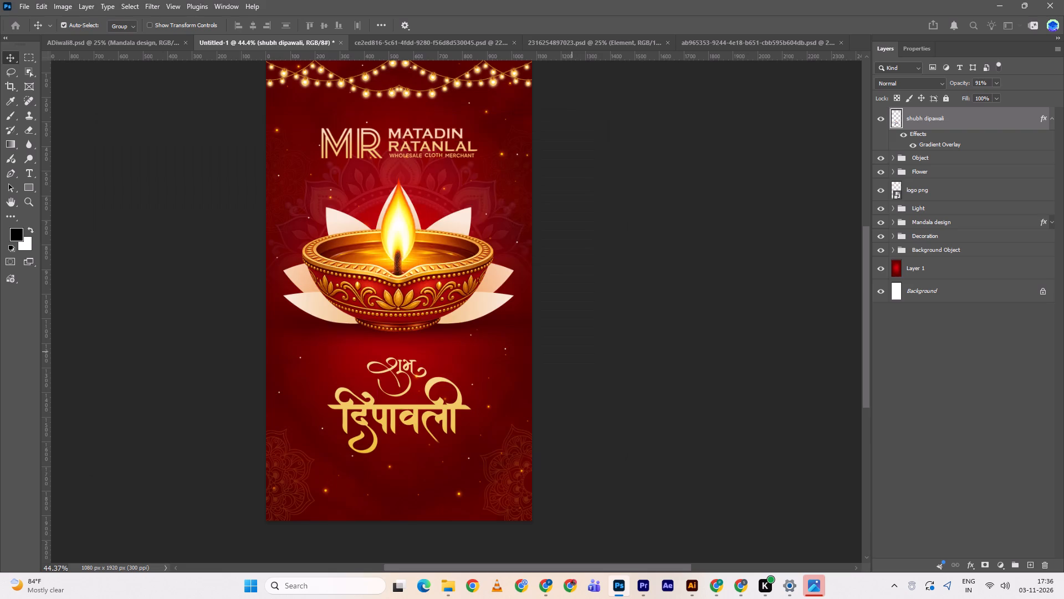
key(Return)
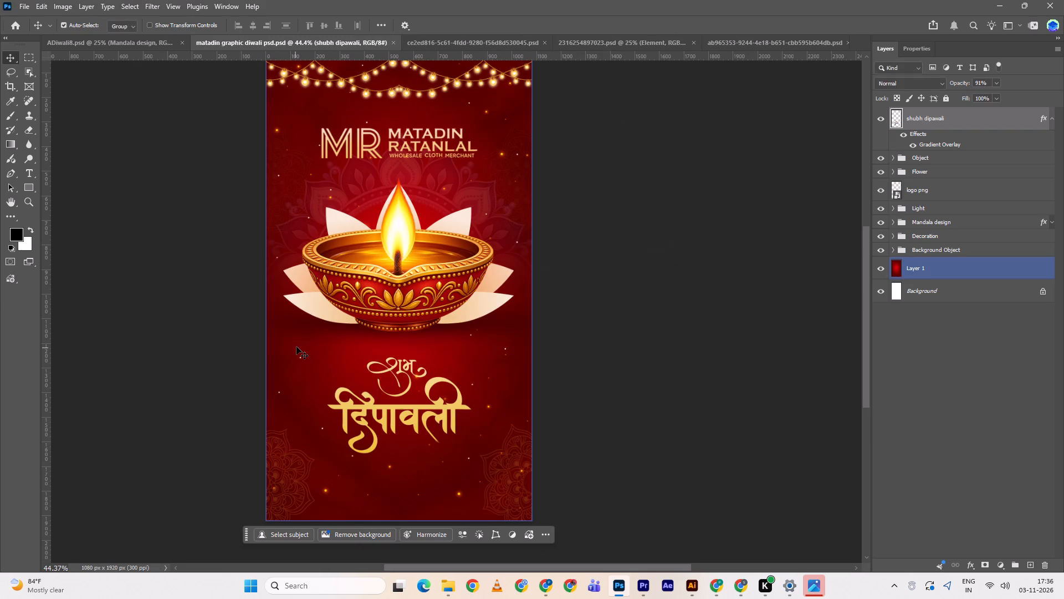
key(ctrl+s)
Switch to Illustrator and open the recent EPS of ornamental dividers, retaining the 9-slice scaling option for symbols.
key(alt+Tab)
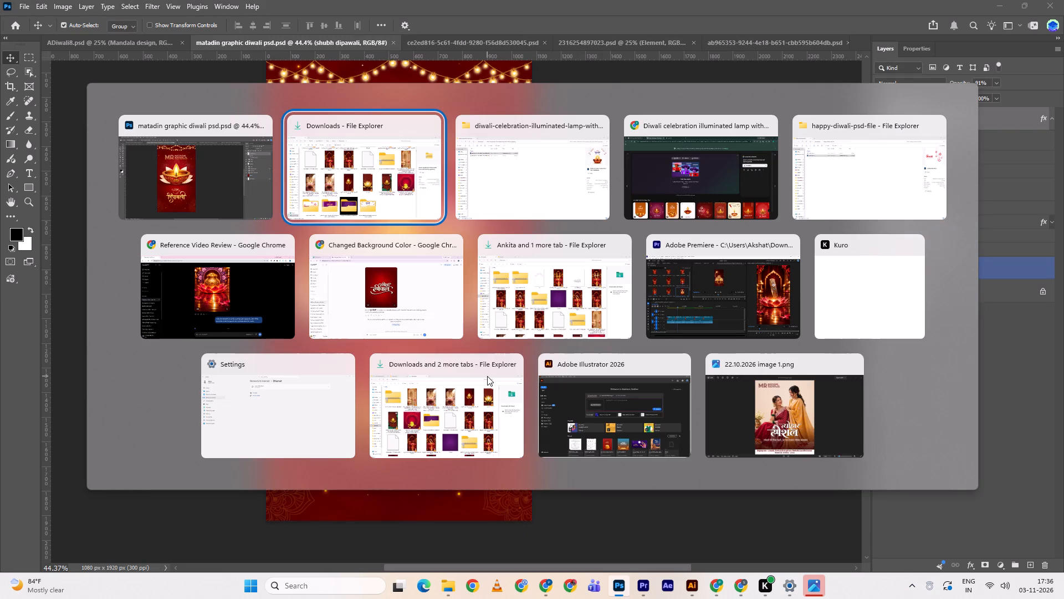
click(694, 586)
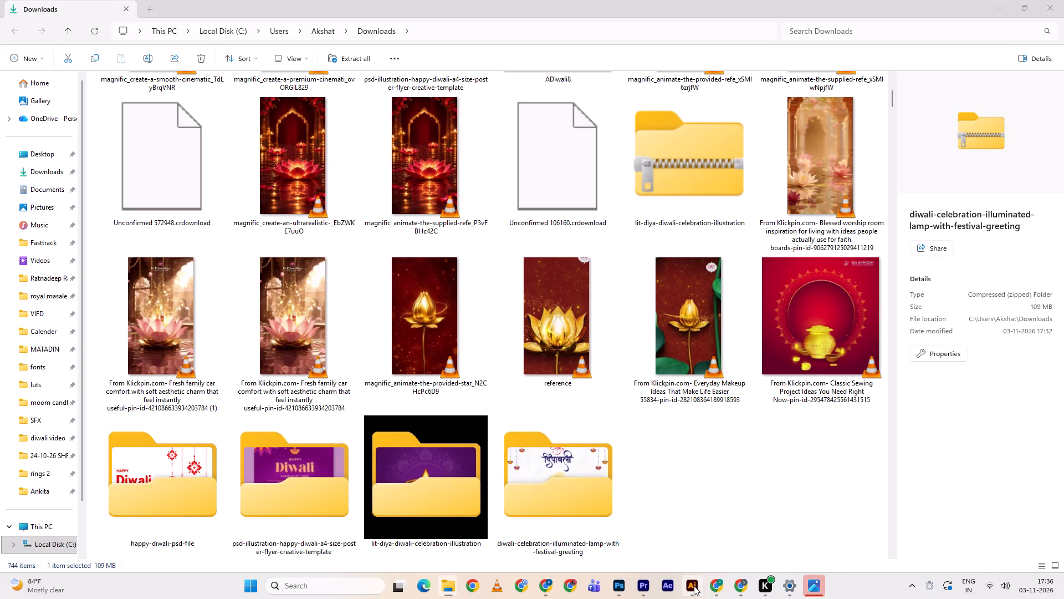
scroll(372, 460, down, 2)
click(285, 464)
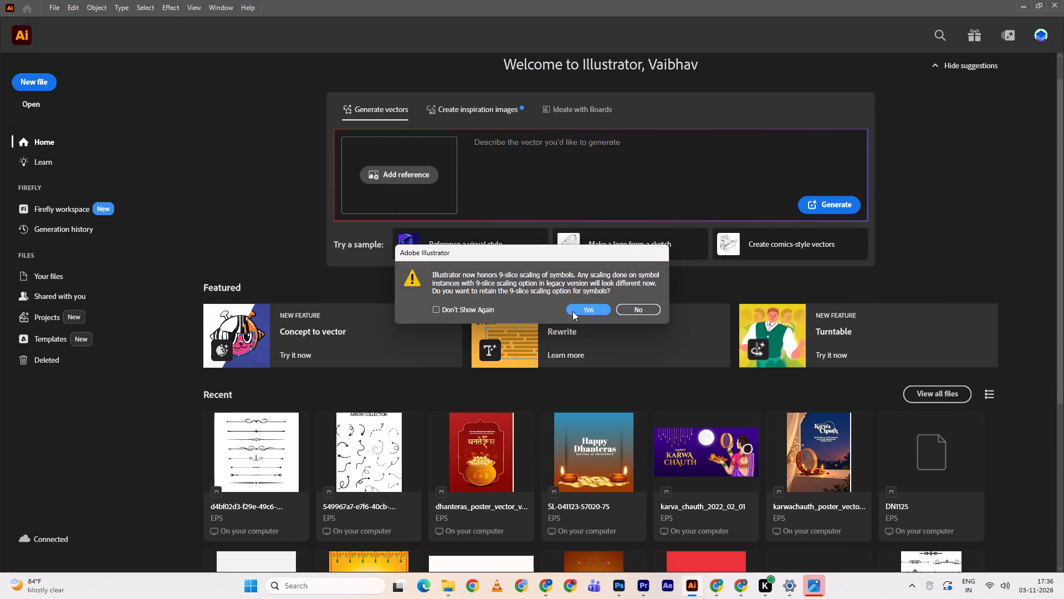
double_click(572, 311)
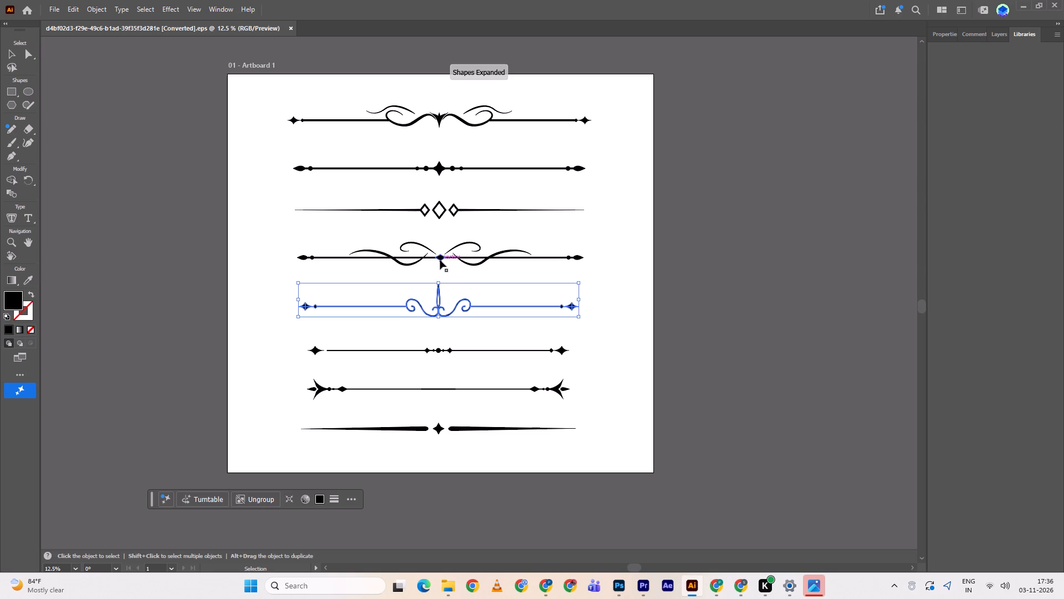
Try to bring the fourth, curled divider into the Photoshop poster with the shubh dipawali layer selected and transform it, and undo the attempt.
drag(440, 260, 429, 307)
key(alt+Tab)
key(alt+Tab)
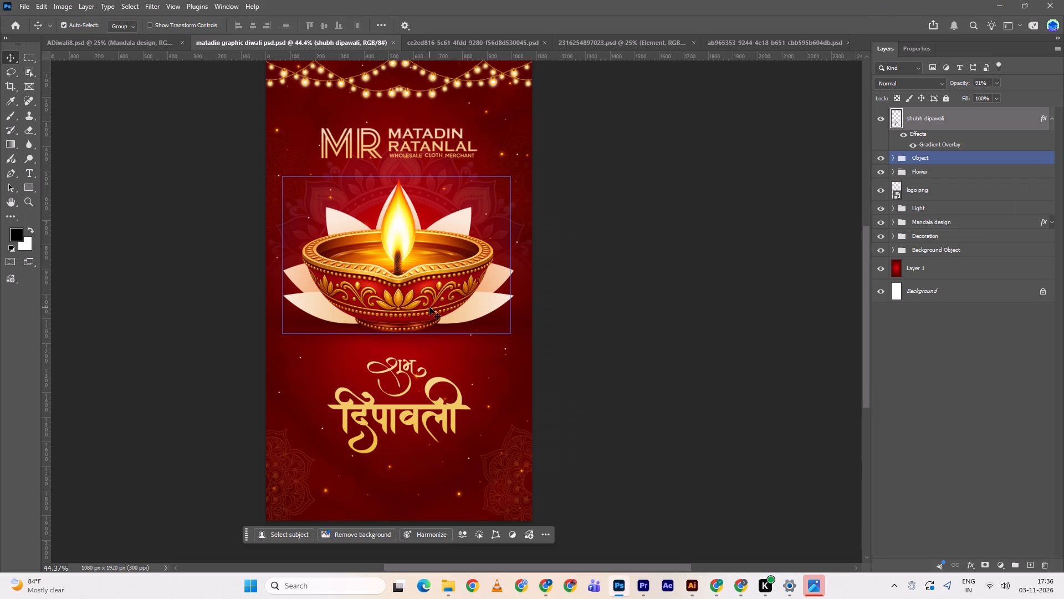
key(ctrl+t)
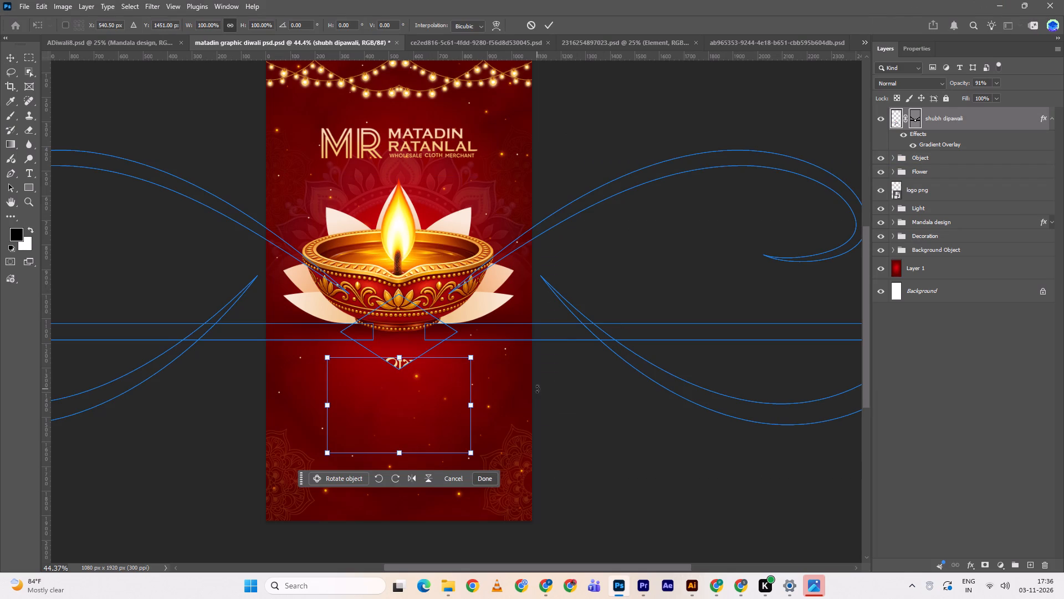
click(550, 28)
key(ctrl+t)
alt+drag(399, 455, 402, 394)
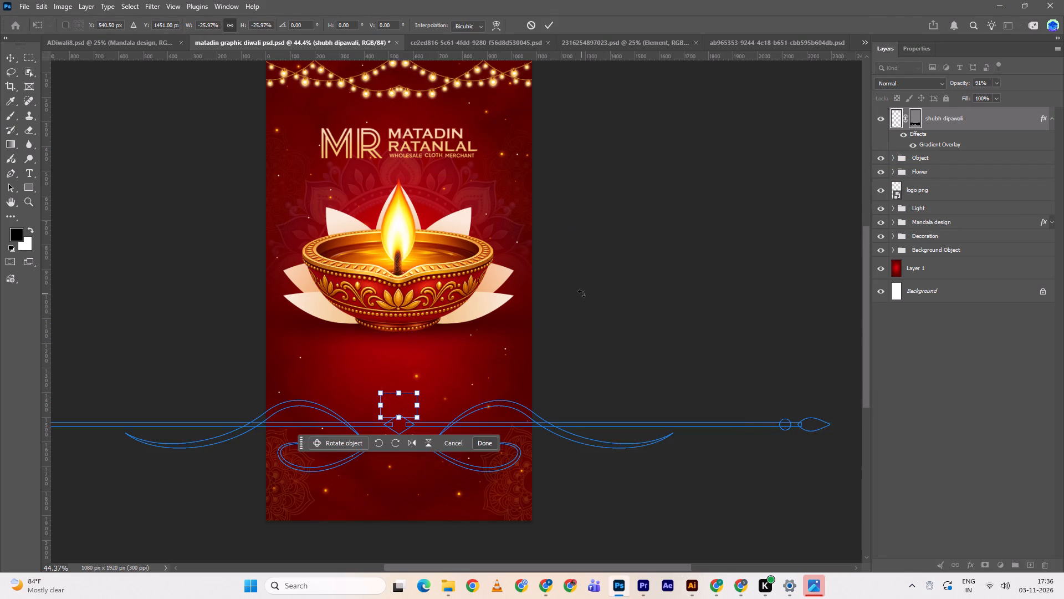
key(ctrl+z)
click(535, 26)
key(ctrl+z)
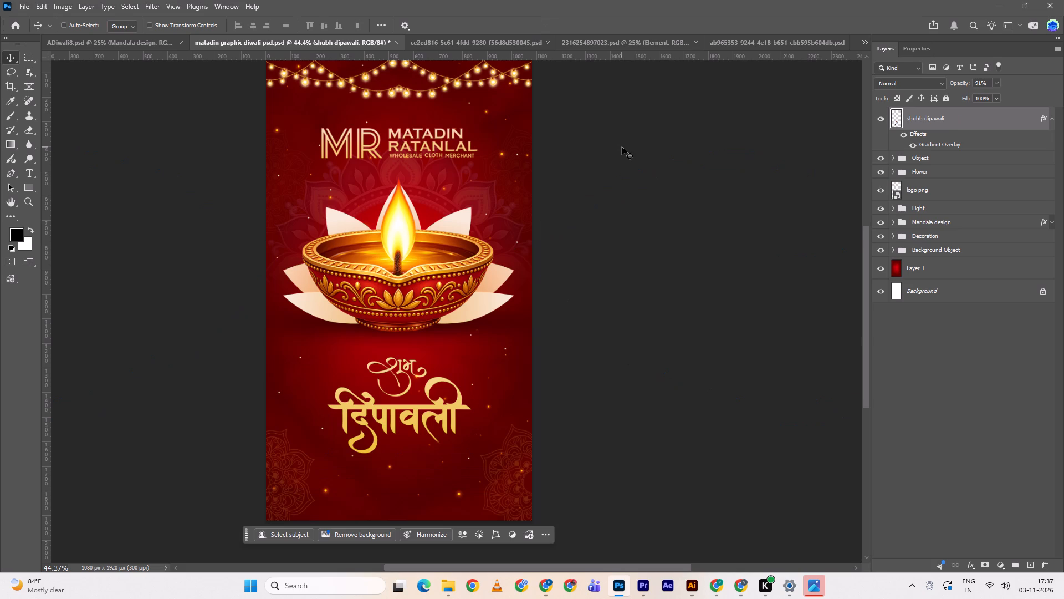
Bring the curled divider from Illustrator into the Photoshop poster, scale it to about 4.24%, and place it beneath the दिपावली lettering.
click(945, 125)
click(759, 174)
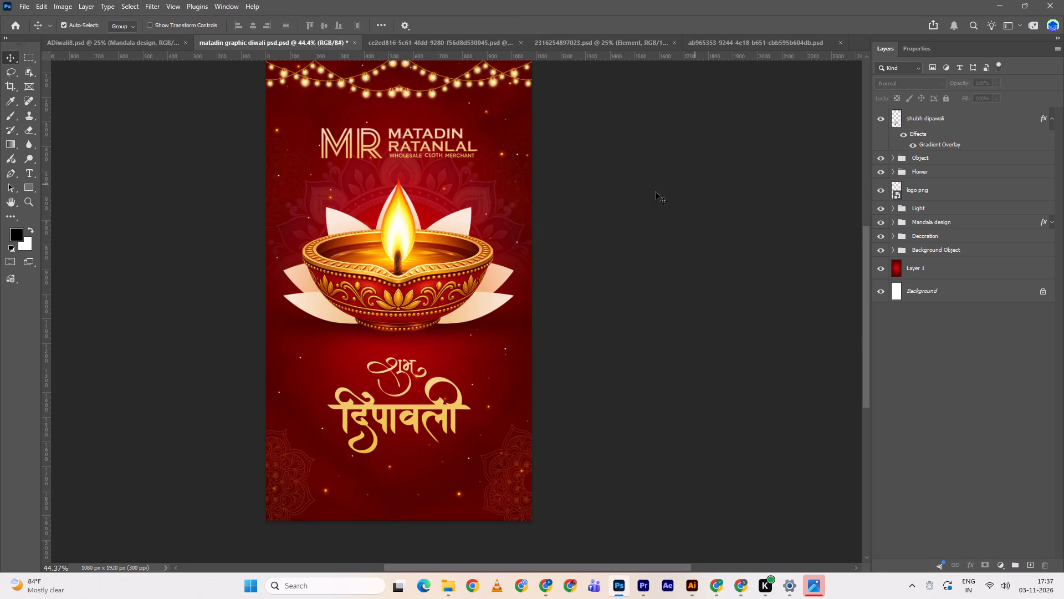
key(alt+Tab)
drag(451, 250, 464, 263)
key(alt+Tab)
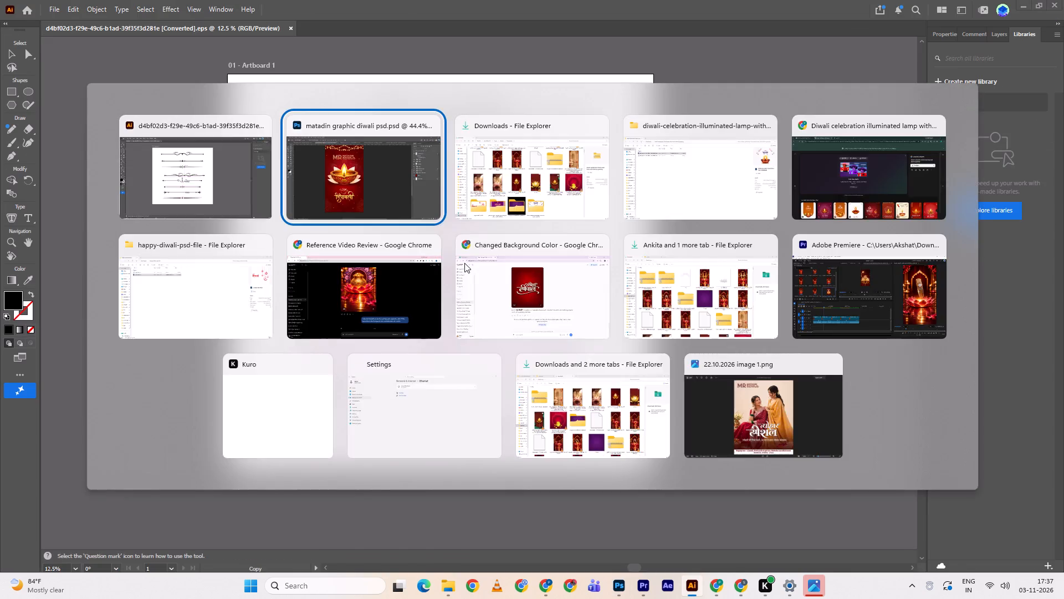
drag(464, 263, 405, 273)
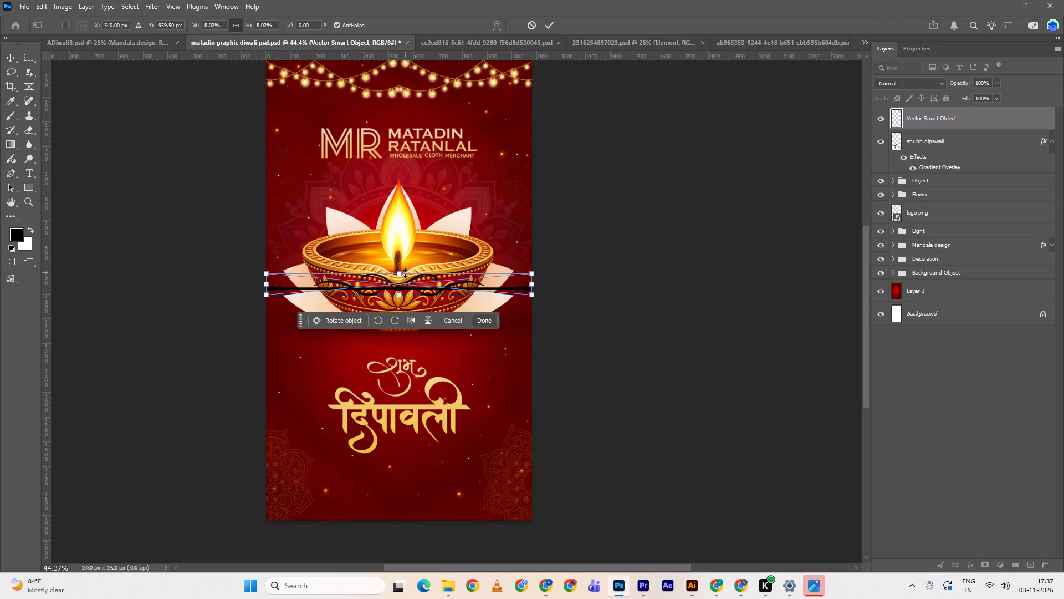
drag(419, 286, 400, 464)
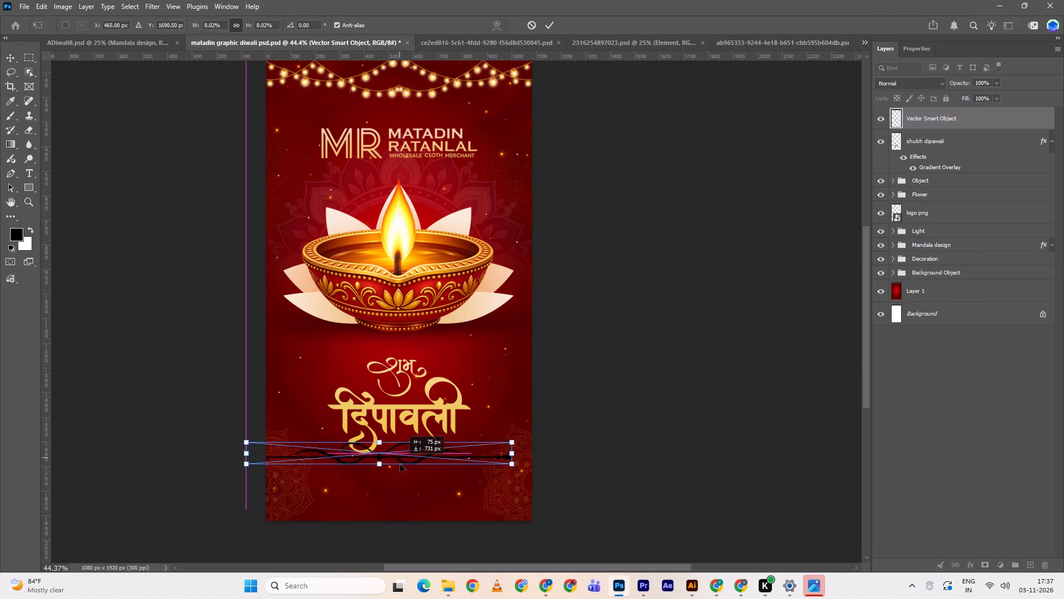
drag(400, 464, 413, 465)
key(ctrl+t)
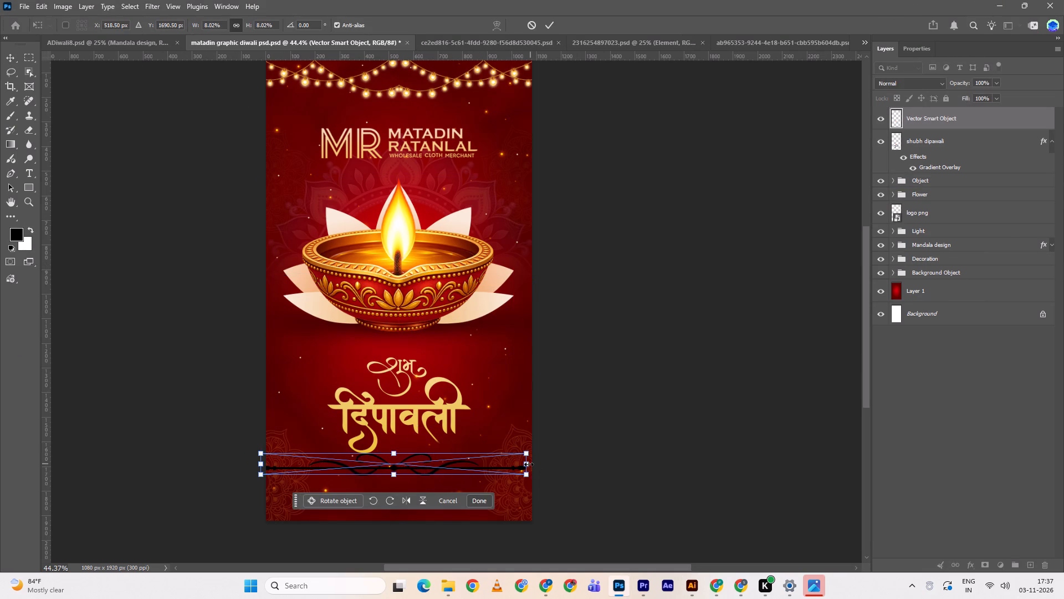
alt+drag(529, 464, 466, 461)
click(549, 31)
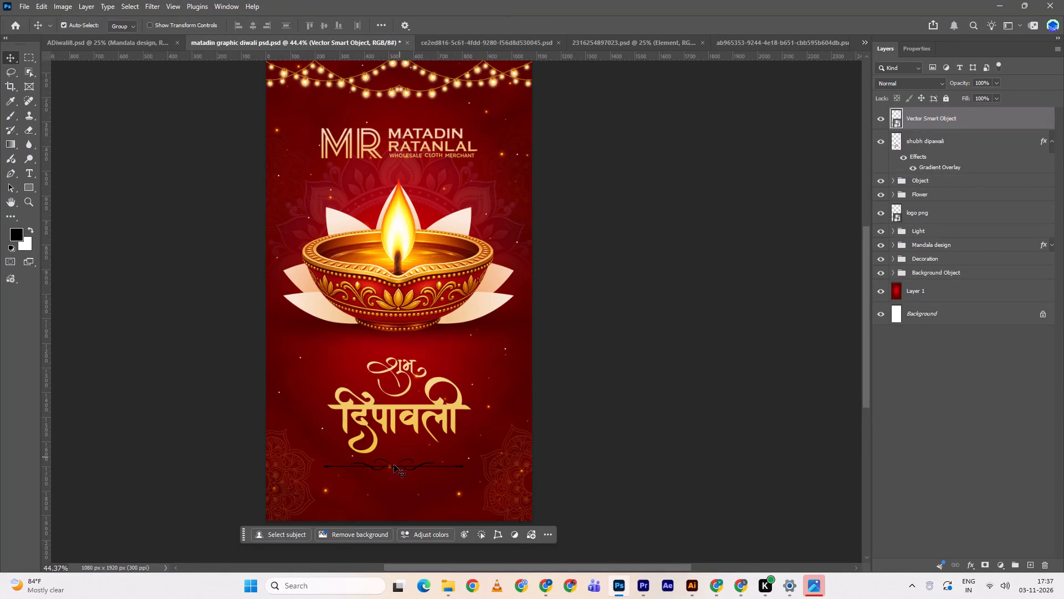
Erase the curled tail hanging below द on the shubh dipawali layer, leaving a short tapered stroke and enlarging the eraser to 40.
alt+scroll(385, 469, up, 4)
scroll(385, 463, up, 1)
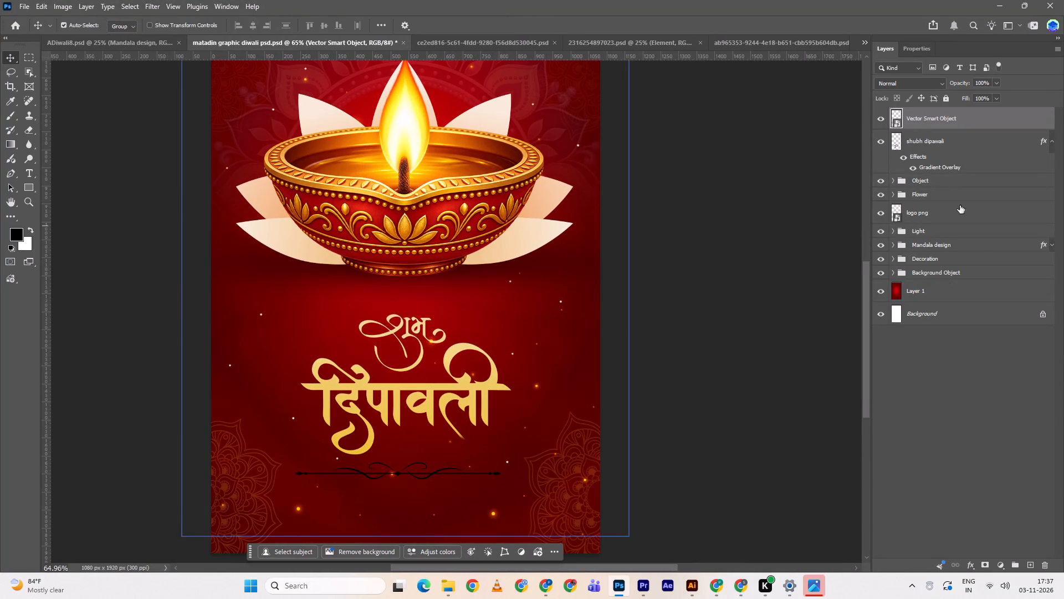
click(935, 144)
key(e)
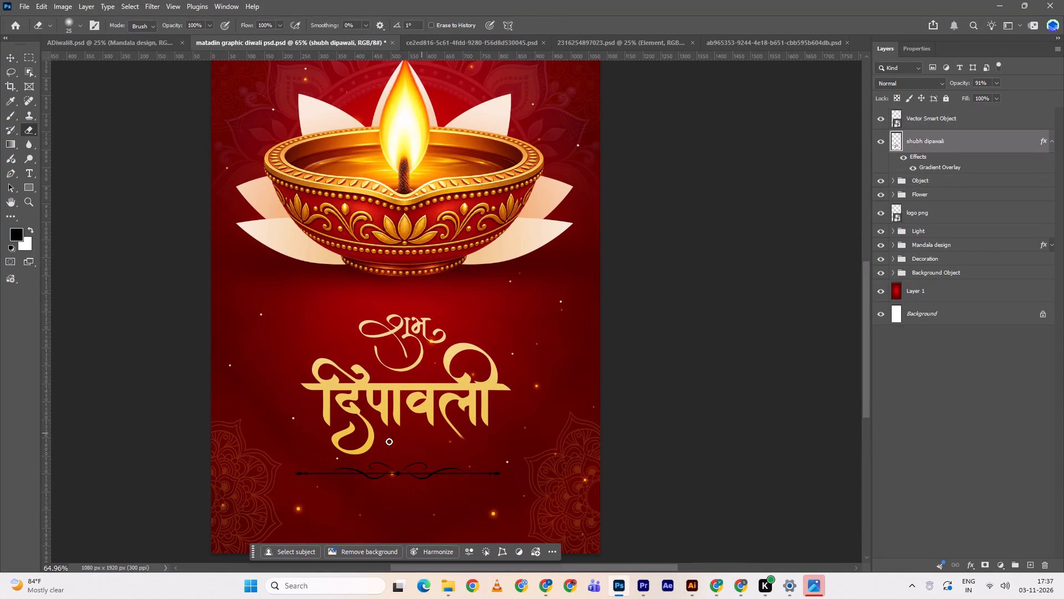
drag(350, 425, 344, 433)
drag(344, 433, 339, 450)
drag(341, 429, 336, 447)
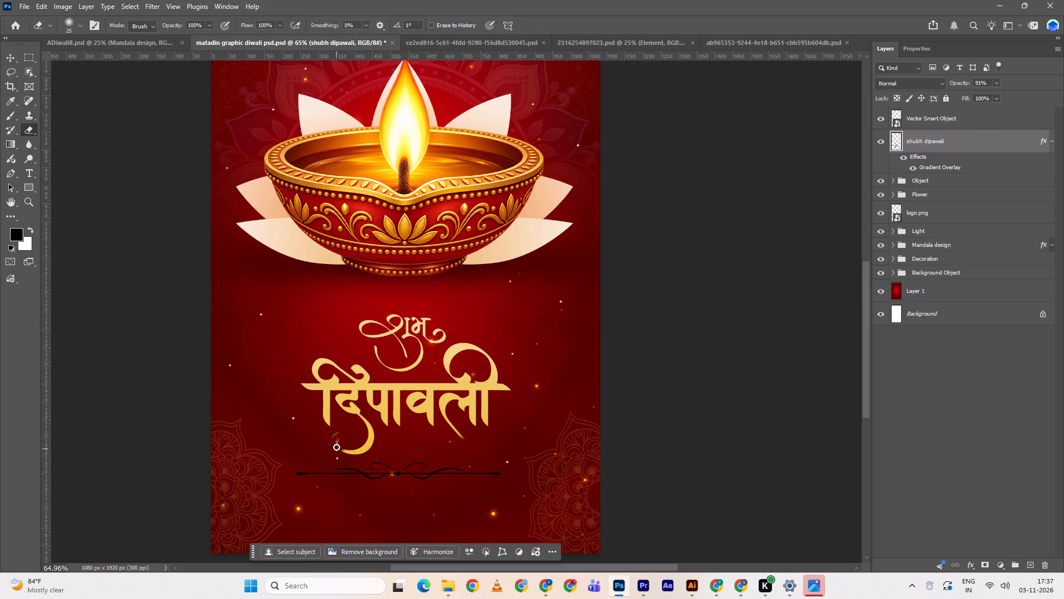
drag(336, 447, 336, 446)
key(bracketright)
key(bracketright)
key(bracketright)
drag(340, 430, 344, 434)
drag(344, 434, 383, 445)
drag(383, 445, 377, 444)
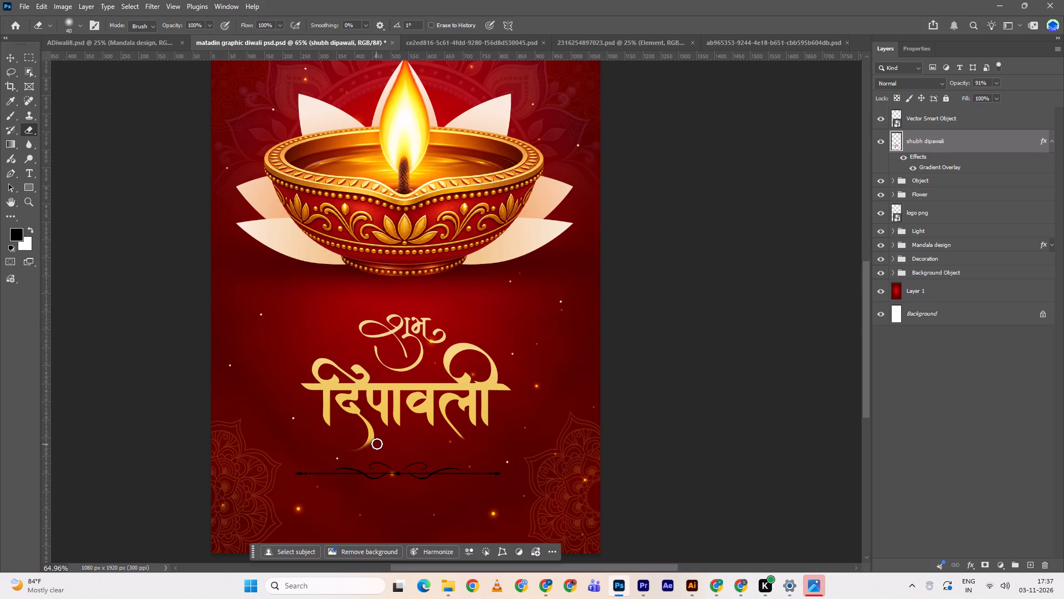
drag(377, 444, 339, 451)
drag(339, 451, 339, 449)
alt+scroll(371, 449, up, 9)
drag(352, 460, 359, 457)
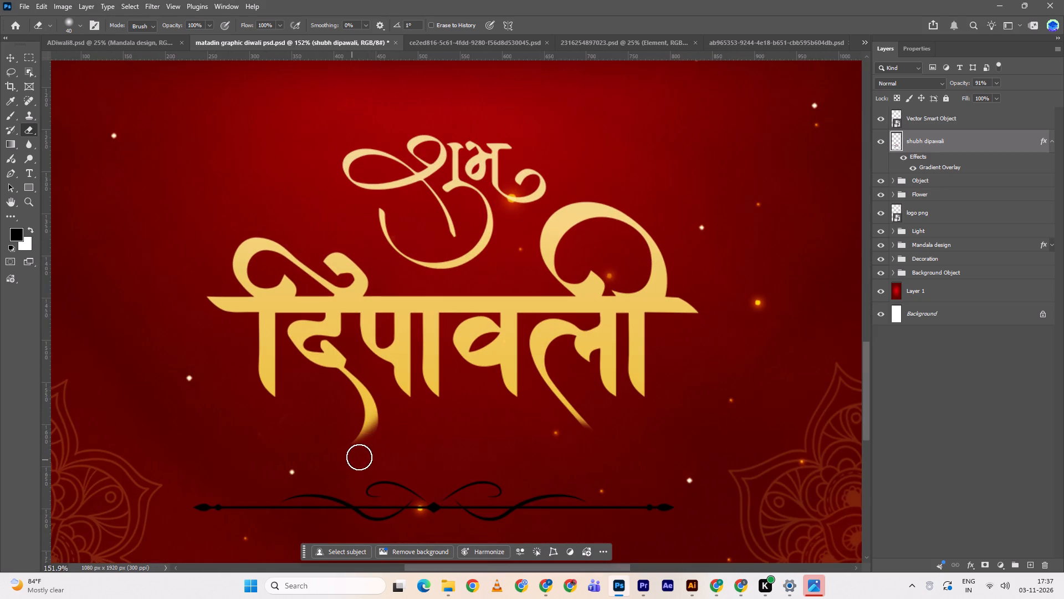
drag(359, 457, 359, 454)
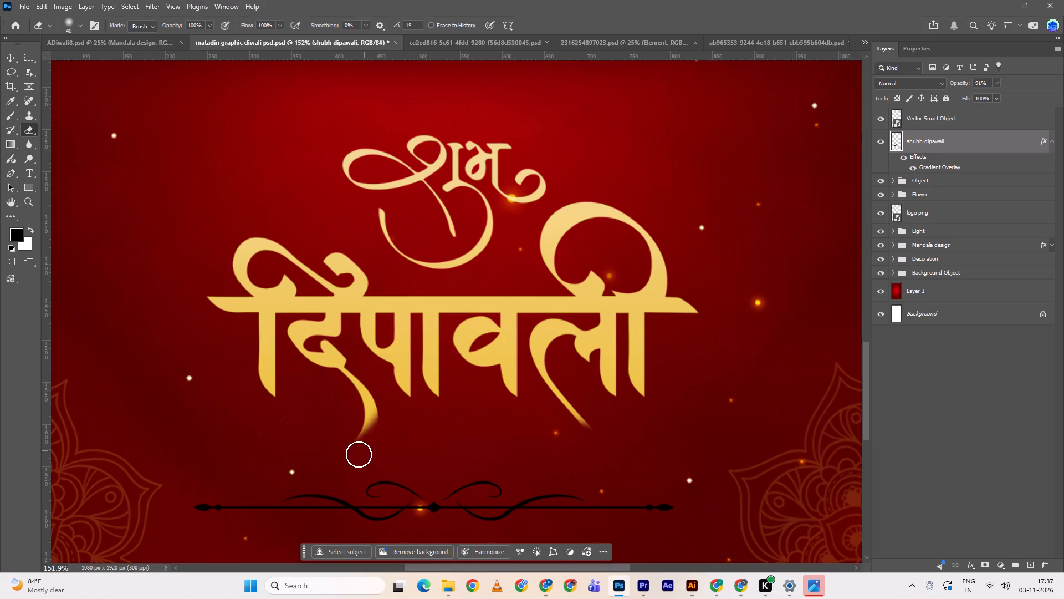
drag(359, 454, 328, 460)
alt+scroll(329, 433, down, 11)
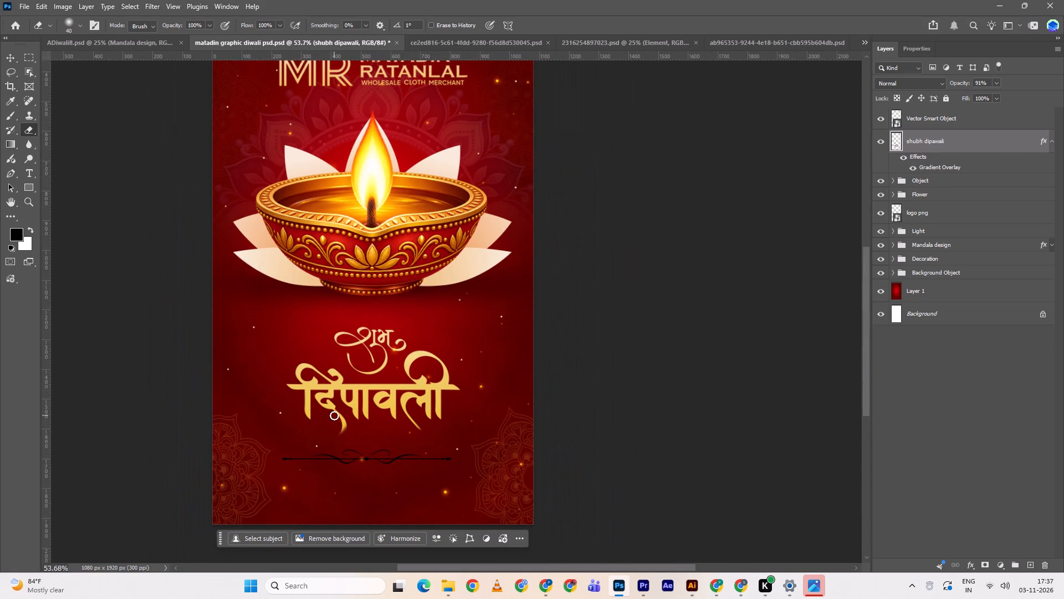
Shrink the divider to about 3.86% scale and nudge it upward, closer beneath the दिपावली lettering.
key(v)
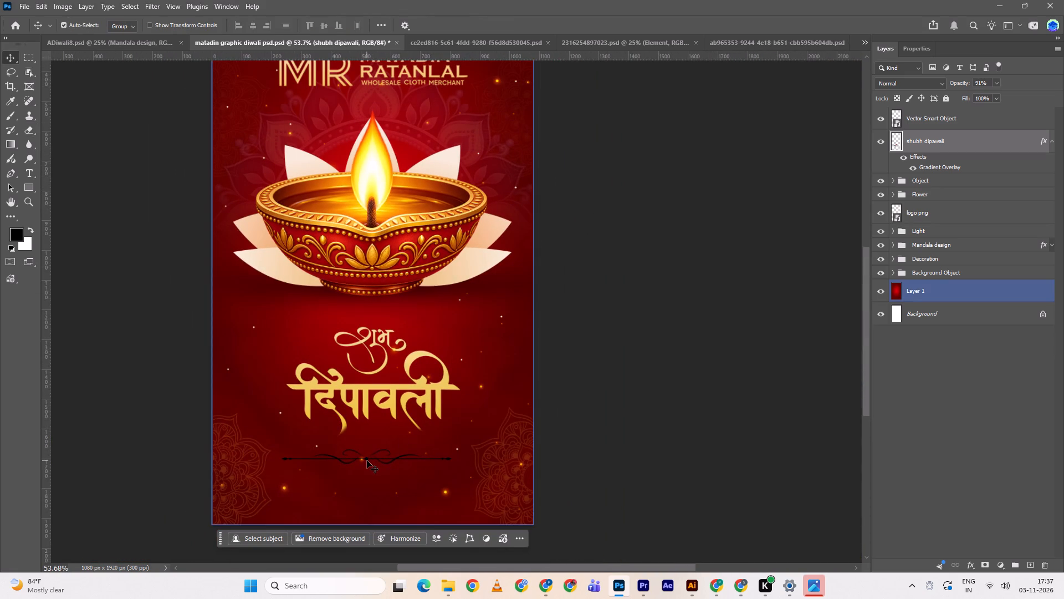
click(937, 124)
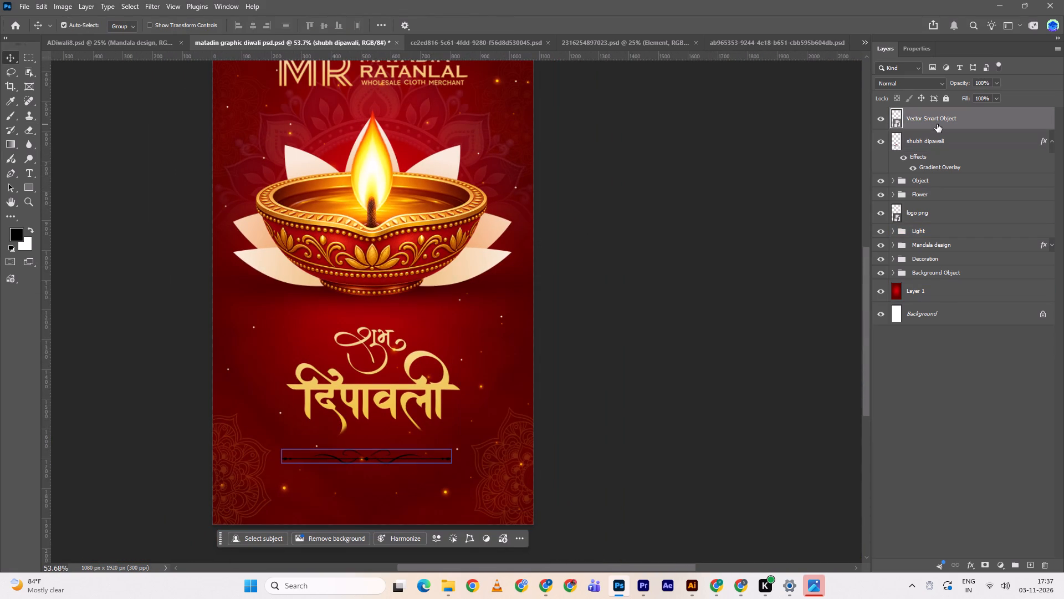
key(ctrl+t)
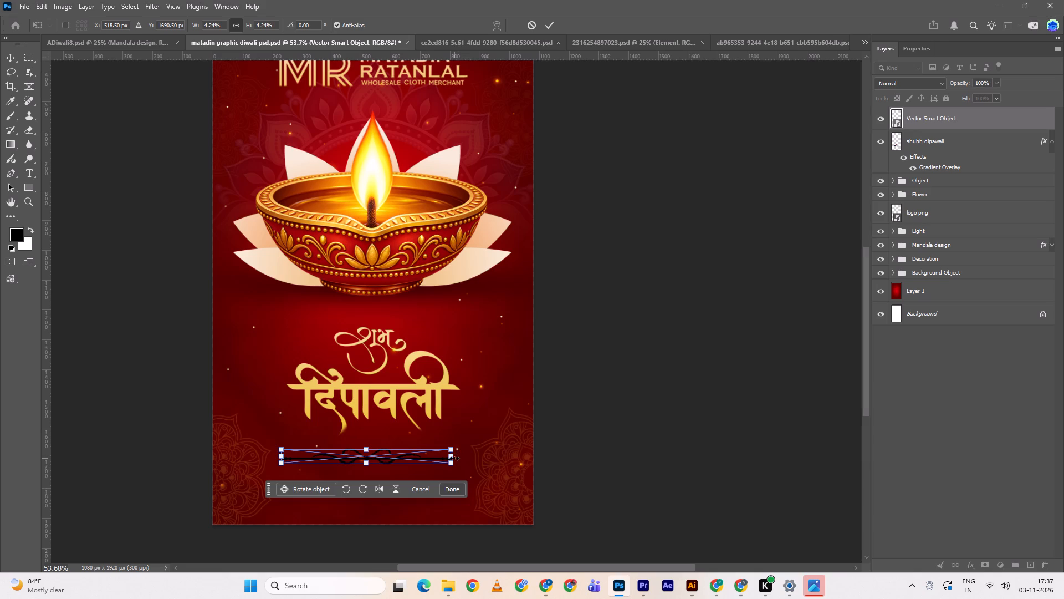
alt+drag(454, 458, 446, 456)
key(shift+Up)
key(shift+Up)
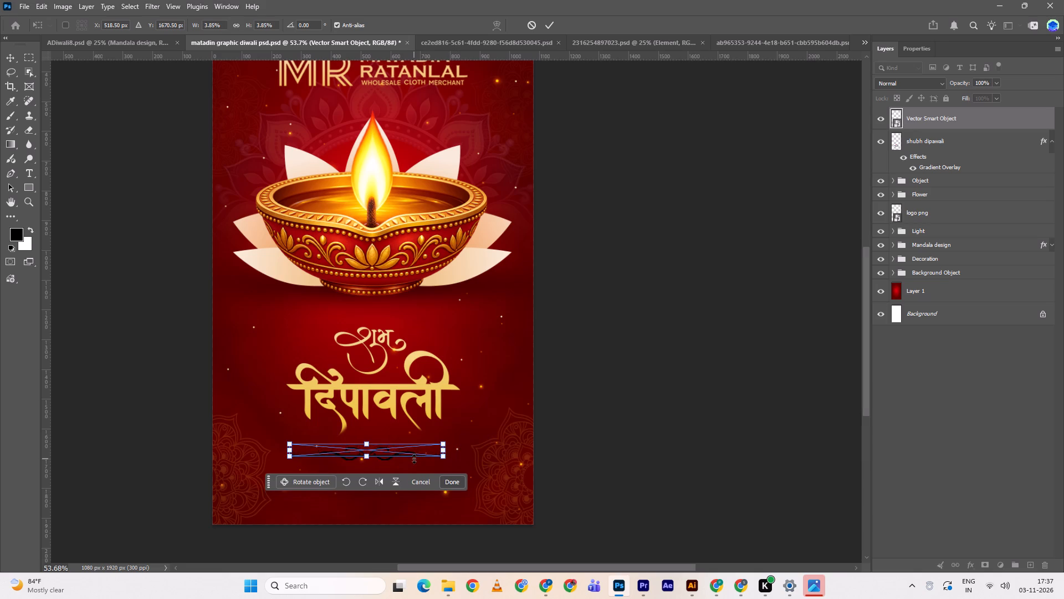
key(shift+Up)
key(Down)
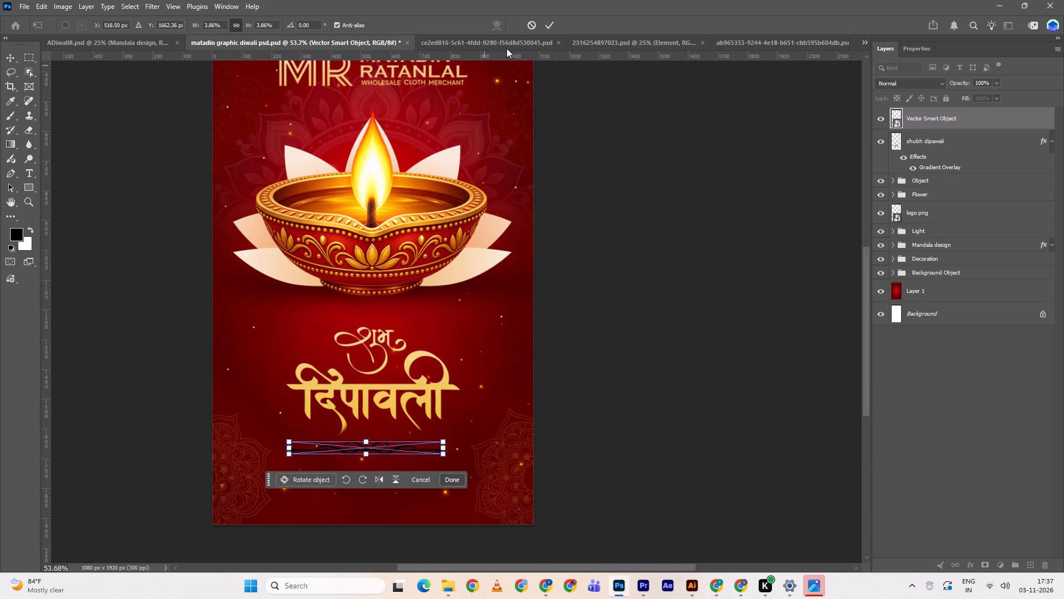
key(Down)
key(Down)
click(554, 24)
Apply a Gradient Overlay to the divider using the reversed gold linear gradient at 90° and 150% scale.
scroll(609, 378, up, 2)
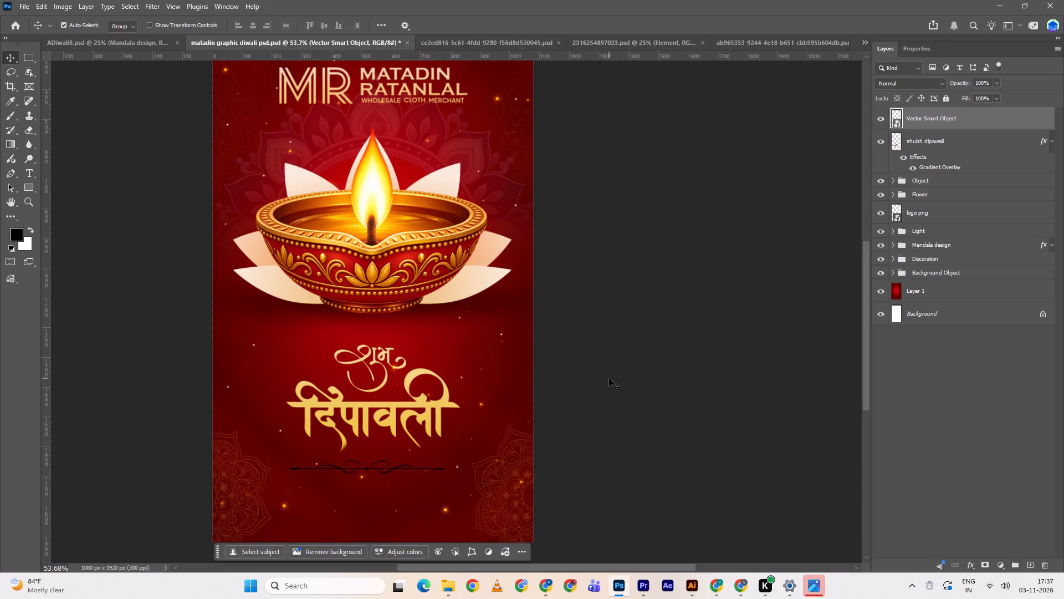
scroll(609, 378, down, 3)
alt+scroll(501, 420, up, 1)
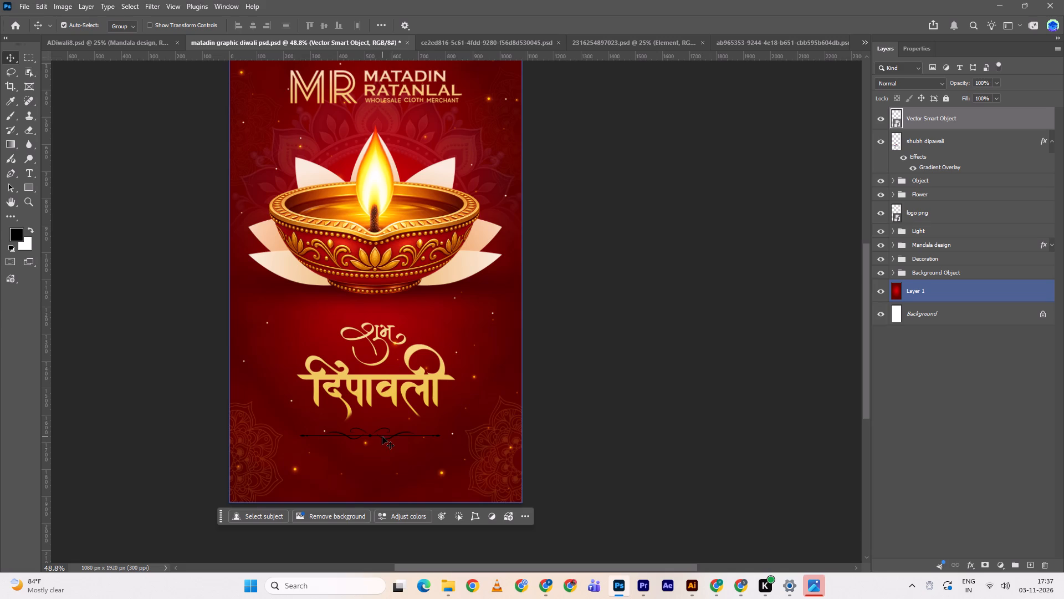
click(974, 562)
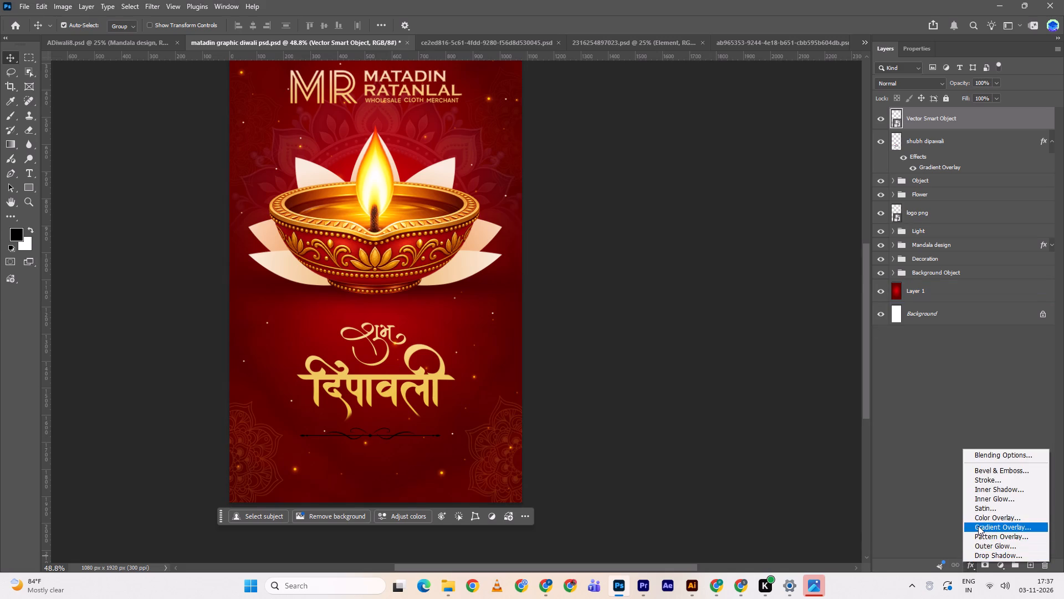
click(978, 526)
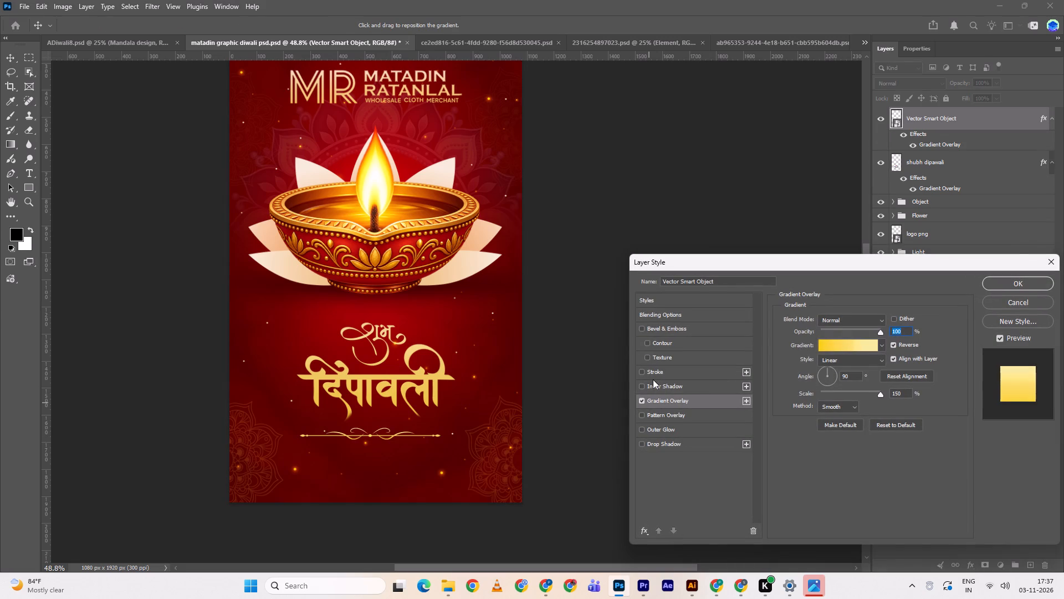
click(994, 285)
scroll(524, 336, up, 3)
alt+scroll(524, 336, down, 2)
scroll(525, 335, up, 3)
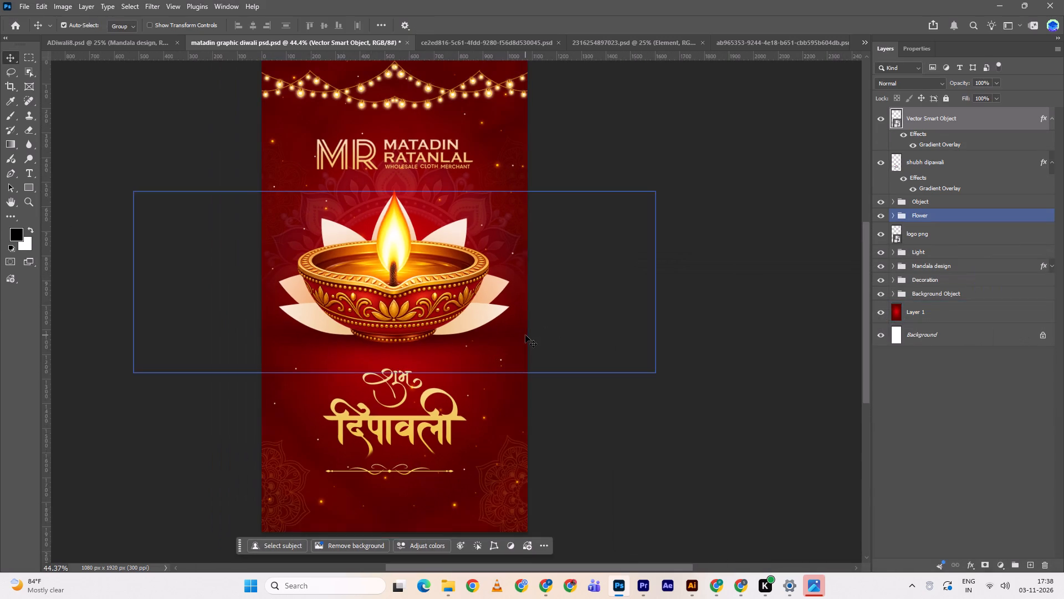
scroll(525, 335, up, 3)
key(alt+Tab)
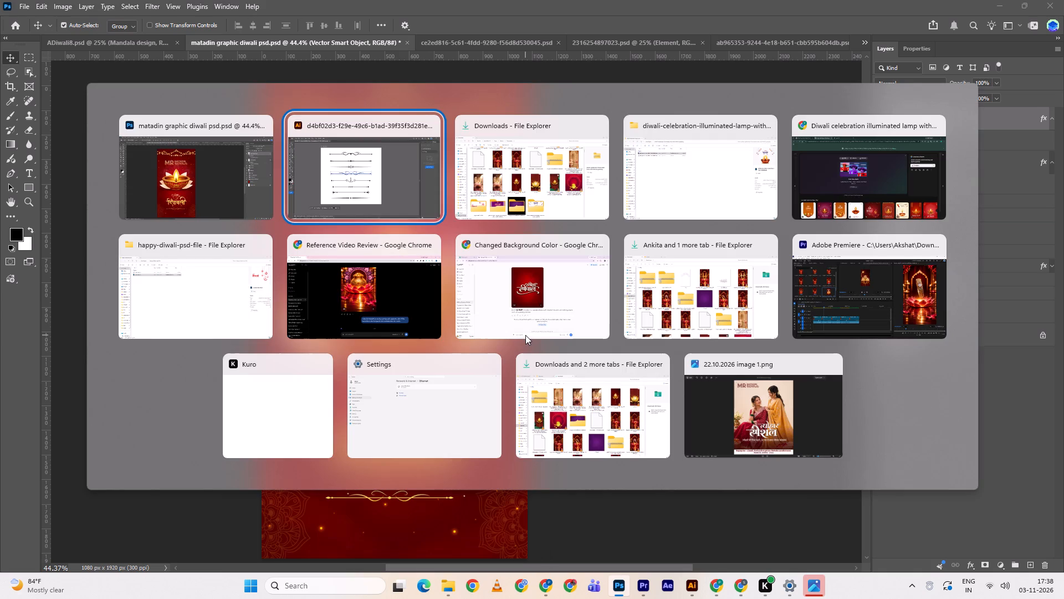
key(alt+Tab)
key(alt+Tab)
key(alt+Tab)
key(alt+Tab)
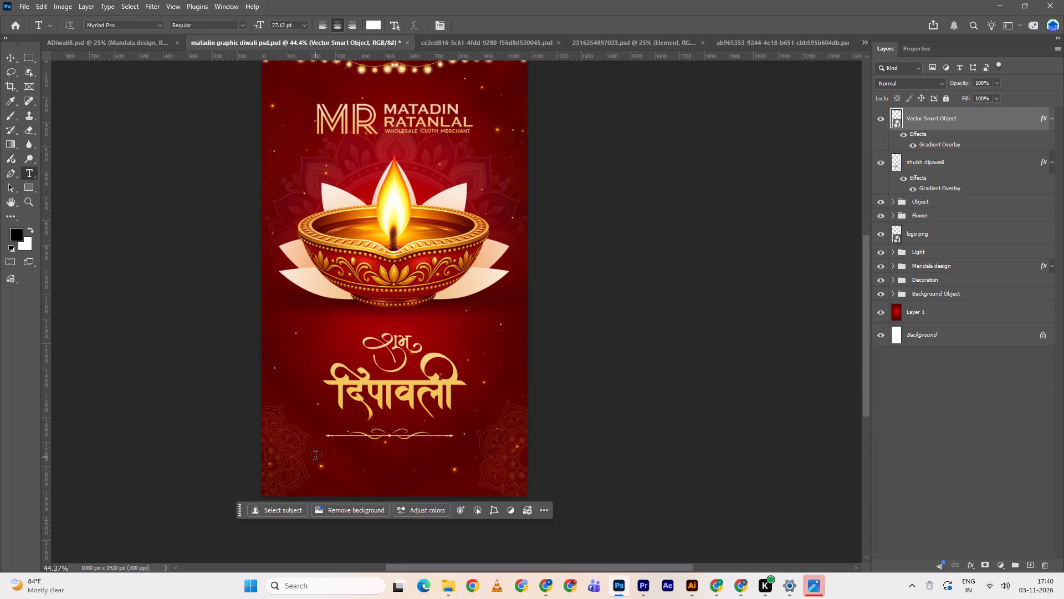
click(315, 457)
key(ctrl+v)
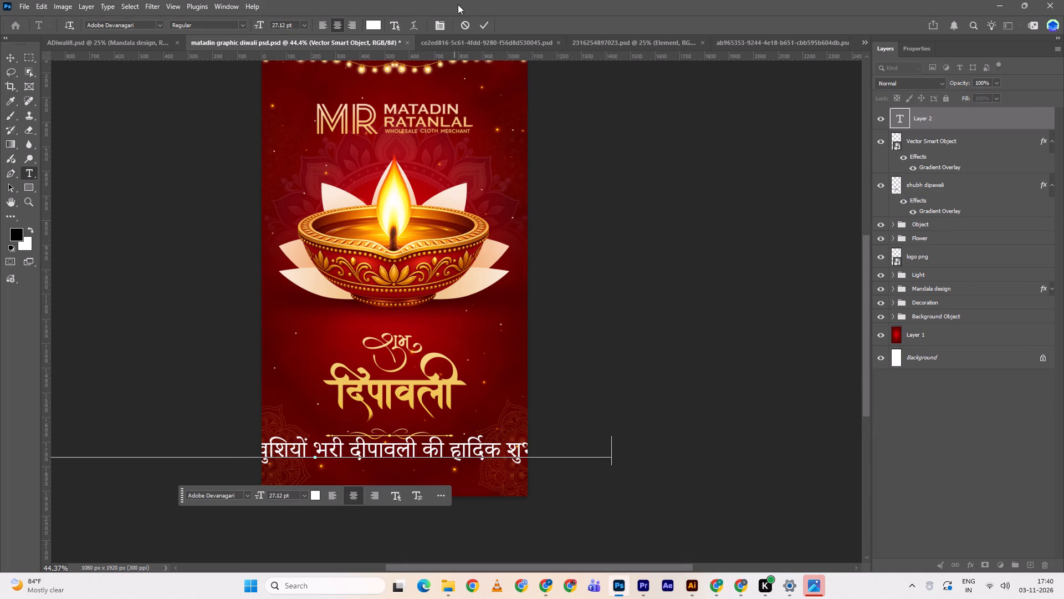
click(480, 22)
Scale the greeting text down to about 51% and shift it so its beginning lies inside the poster.
key(ctrl+t)
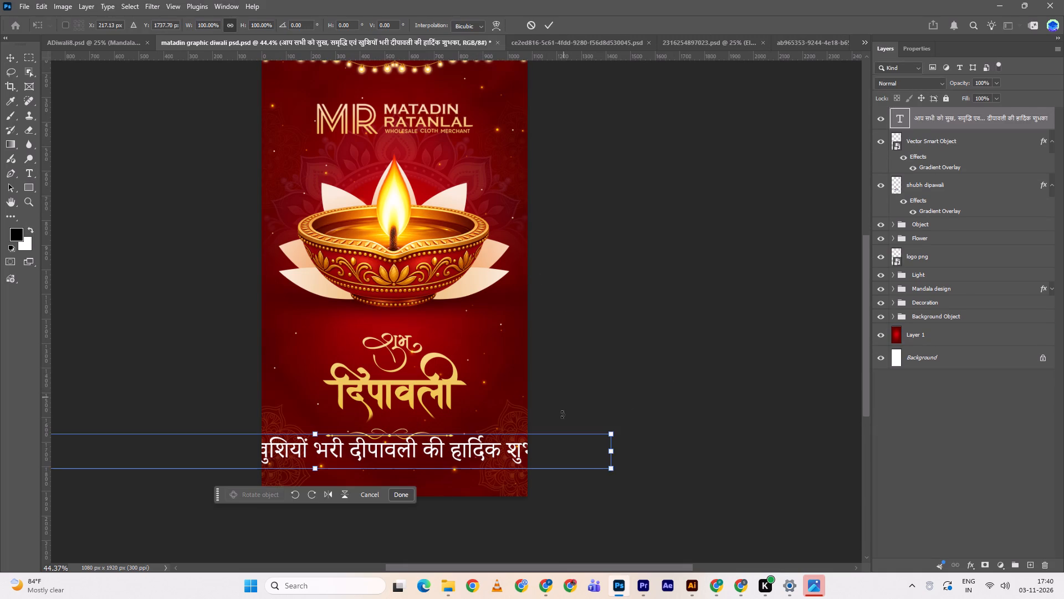
alt+drag(614, 453, 468, 455)
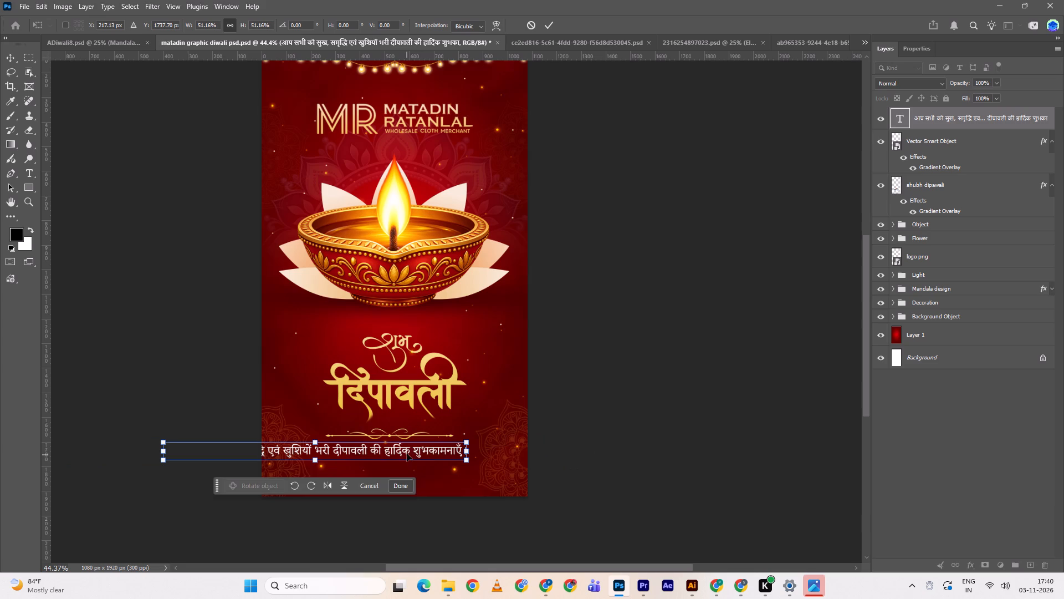
drag(407, 454, 534, 458)
double_click(490, 455)
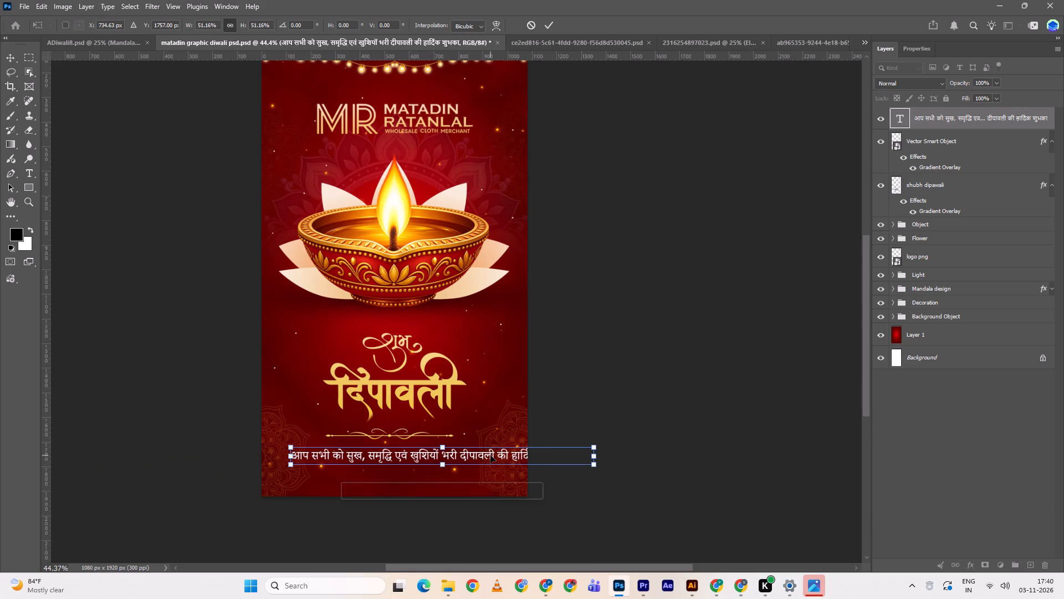
Break the greeting into two lines, starting the second line at दीपावली.
click(460, 454)
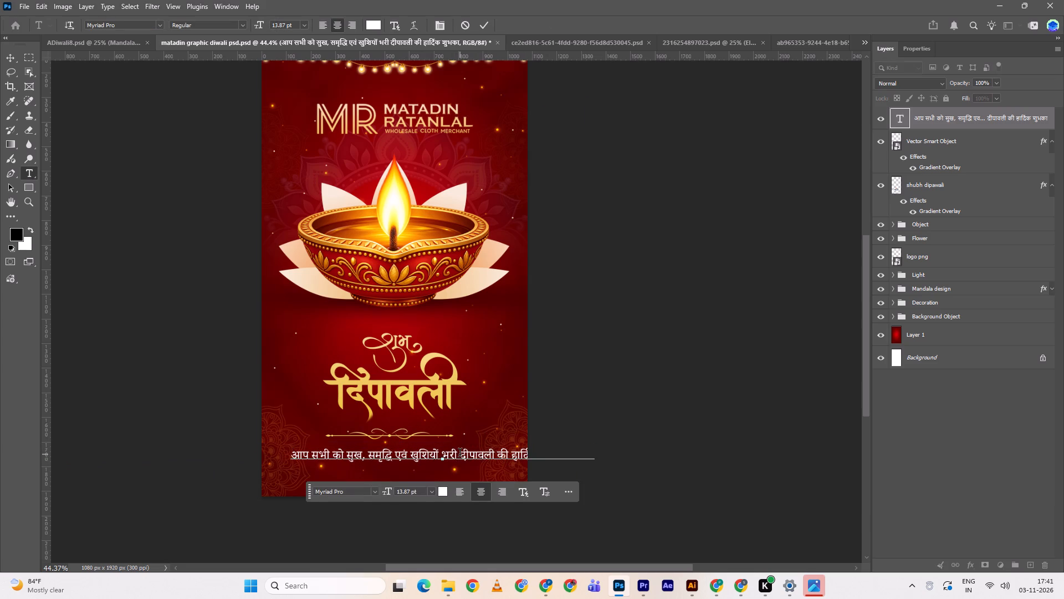
key(Return)
click(482, 18)
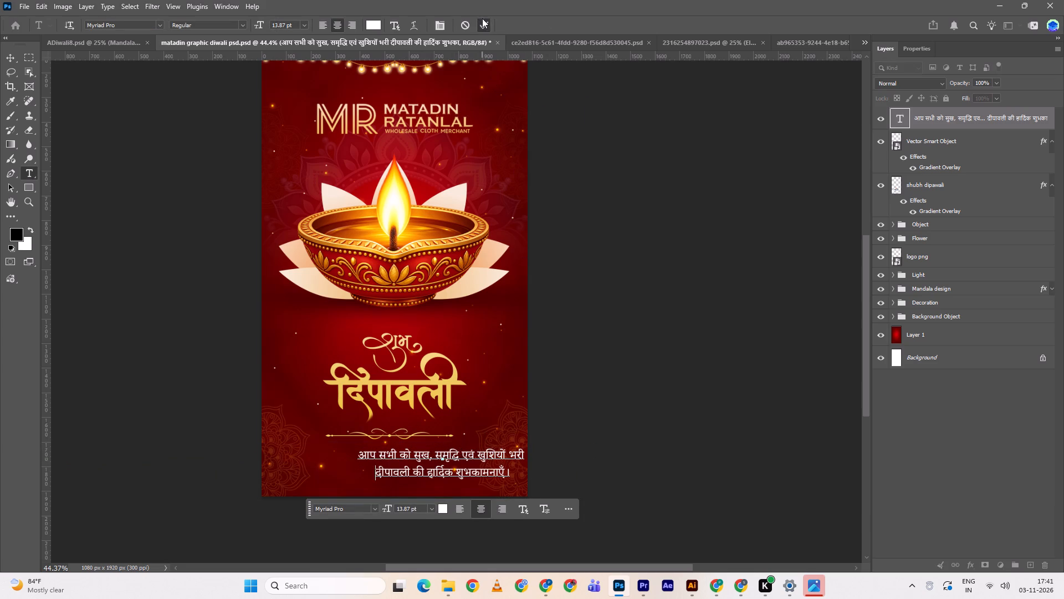
Move the two-line greeting so it sits horizontally centred on the poster, just below the ornamental divider.
key(v)
drag(458, 473, 399, 472)
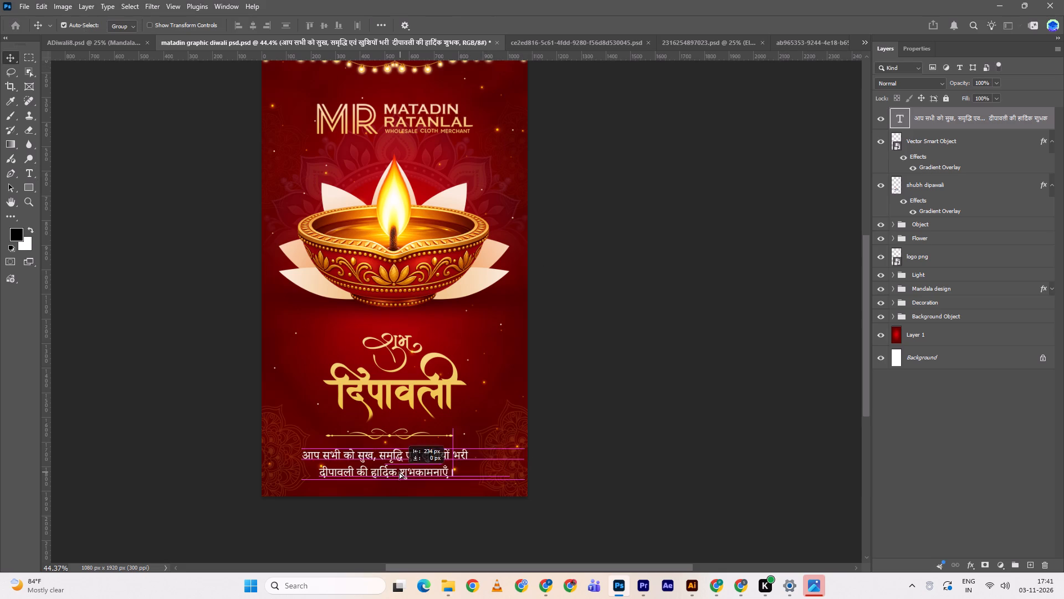
drag(399, 472, 411, 471)
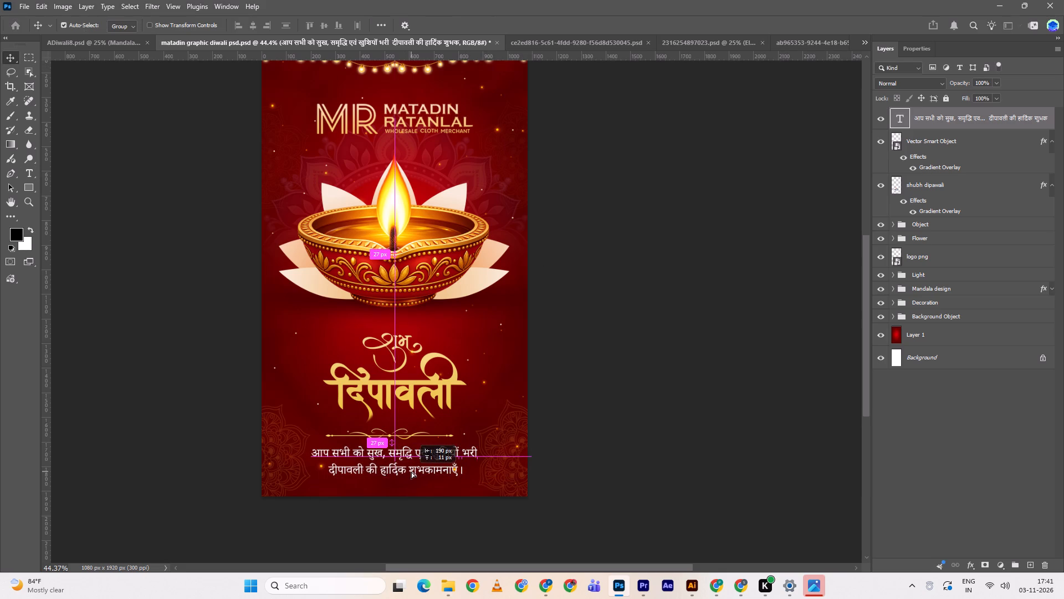
drag(411, 471, 411, 473)
click(605, 396)
Move the शुभ दिपावली title slightly up, closer to the diya, keeping it centred.
scroll(595, 399, up, 3)
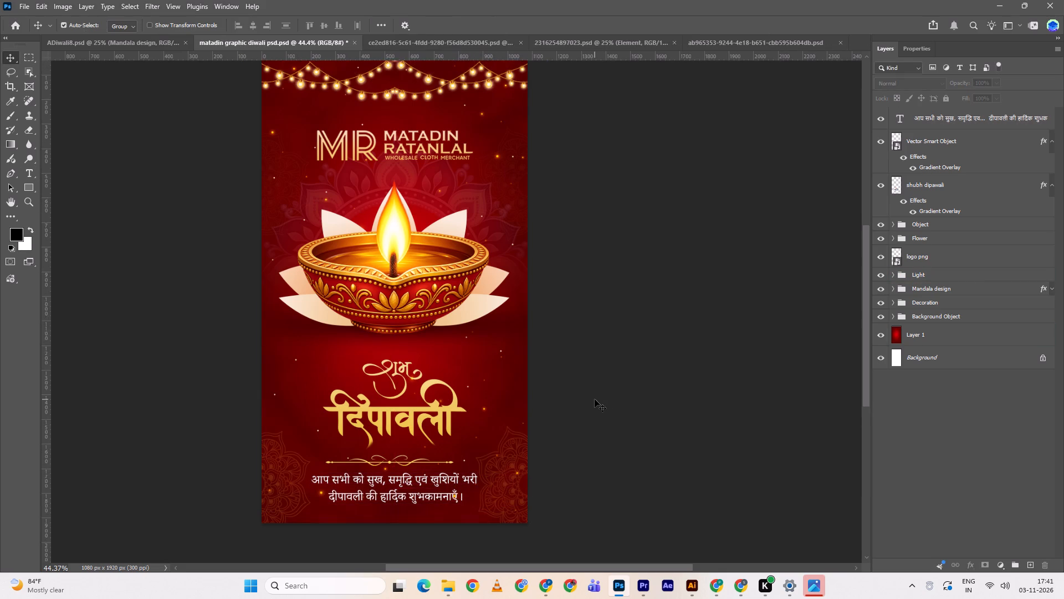
scroll(595, 399, up, 5)
scroll(595, 399, down, 4)
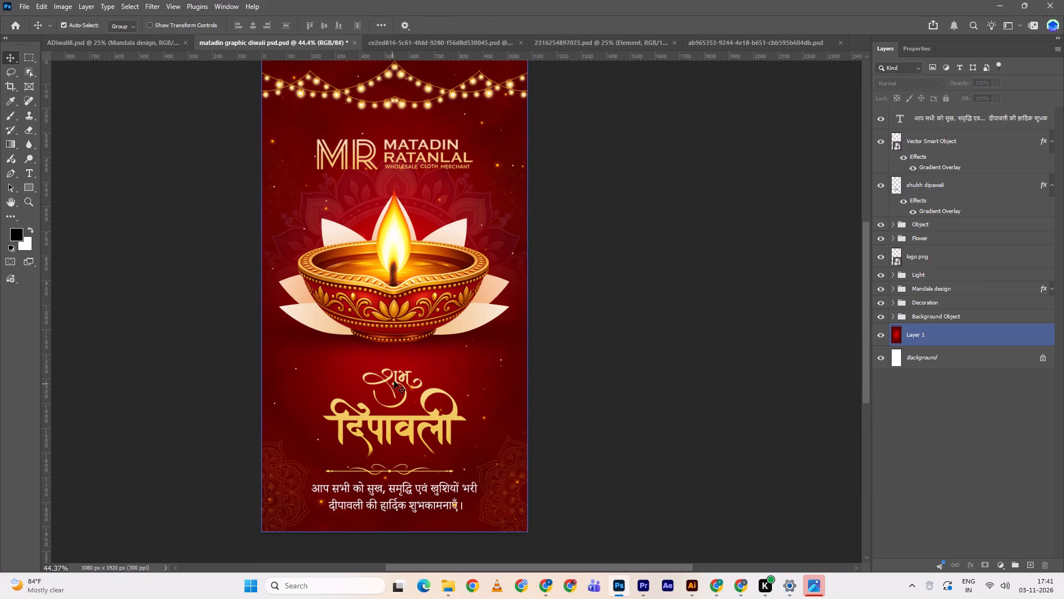
drag(400, 427, 400, 423)
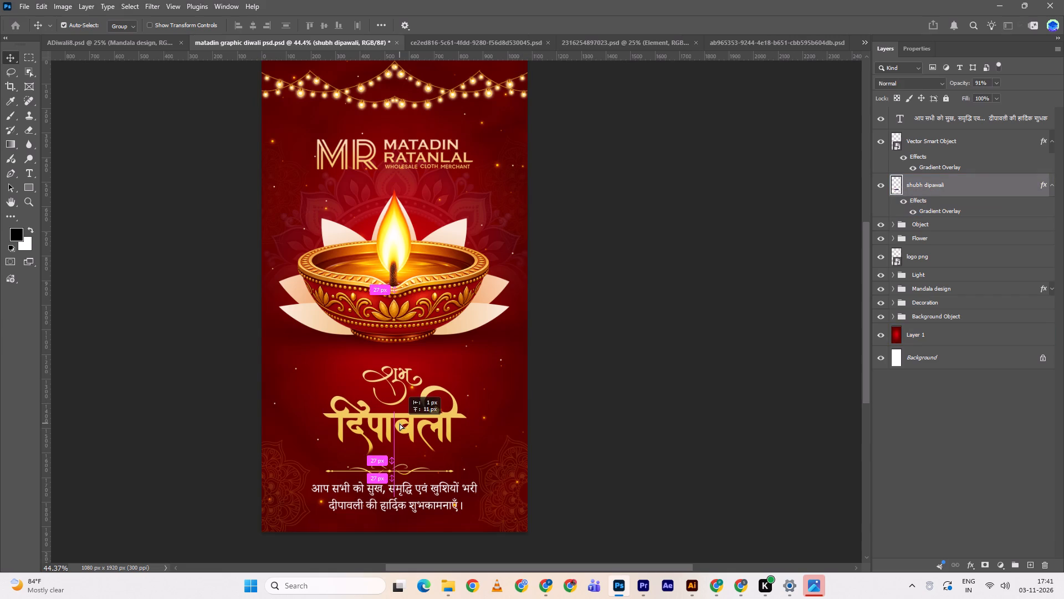
drag(400, 423, 400, 421)
key(Up)
key(Up)
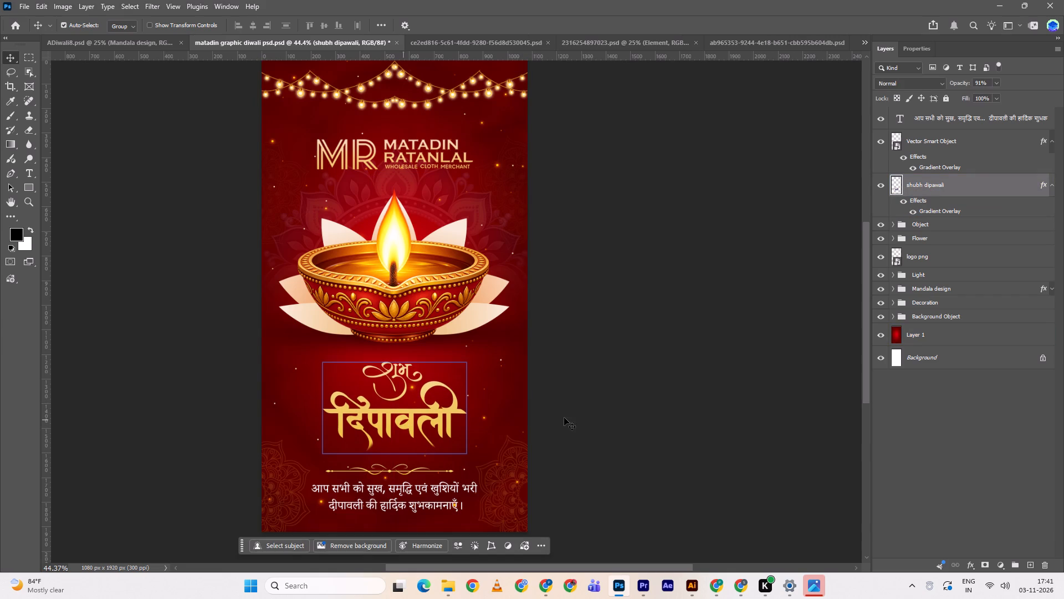
key(Up)
key(Up)
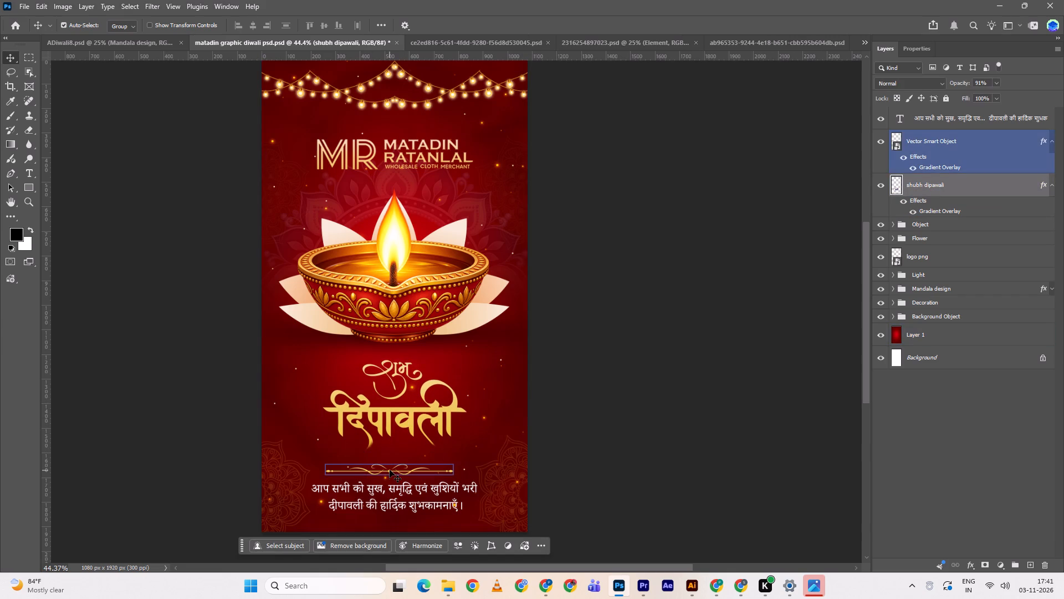
Nudge the ornamental divider up toward the शुभ दिपावली title.
click(390, 470)
key(Up)
key(Up)
key(Up)
key(Up)
key(Up)
key(Up)
key(Up)
key(Up)
key(Up)
key(Up)
key(Up)
key(Up)
key(Up)
key(Up)
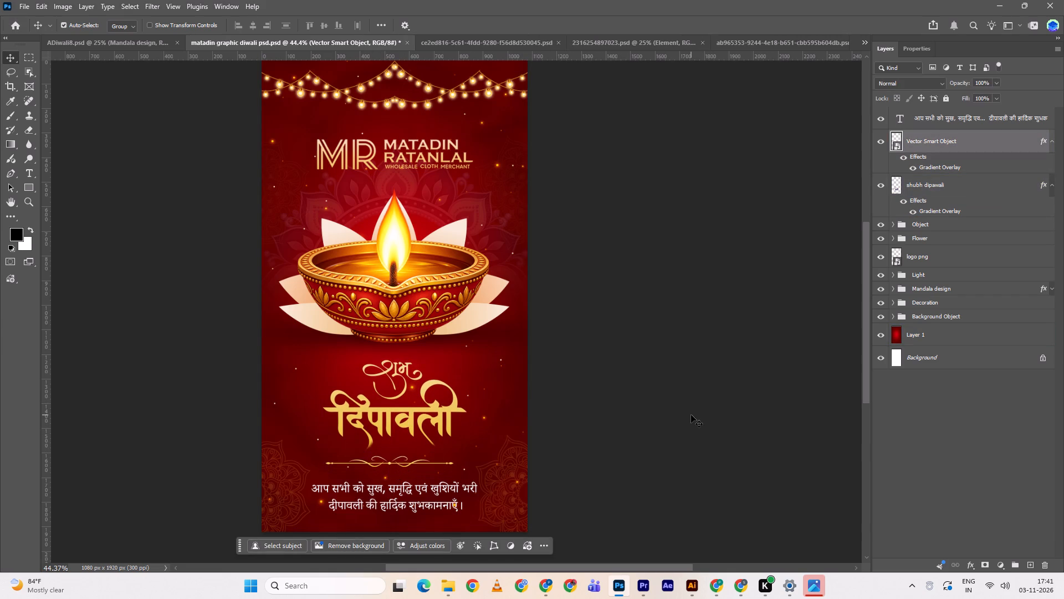
Nudge the two-line Hindi greeting slightly up toward the divider.
click(440, 490)
key(Up)
key(Up)
key(Up)
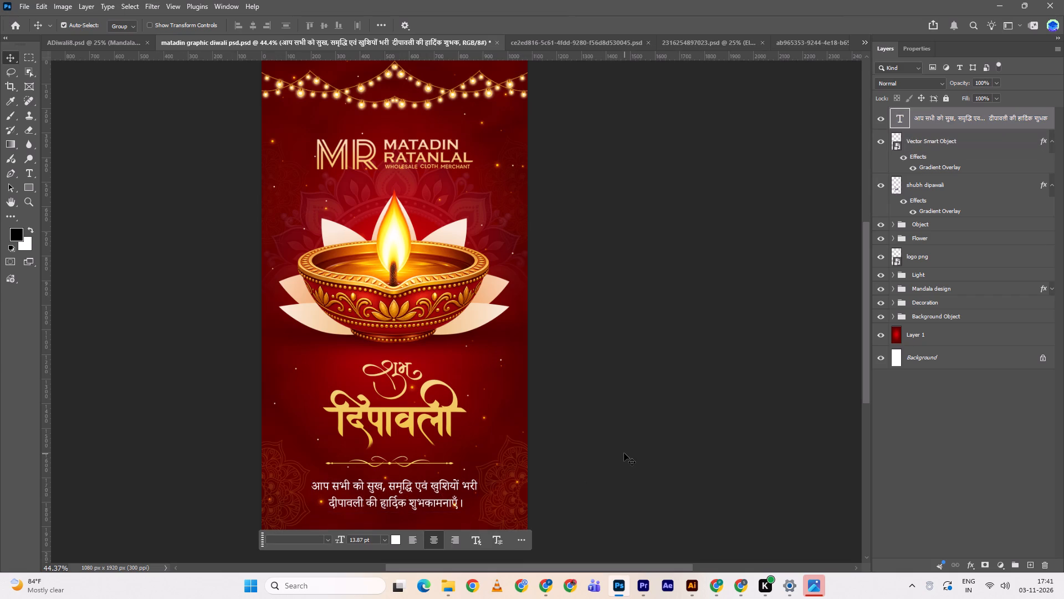
key(Up)
click(624, 453)
Fine-tune the ornamental divider's height by nudging it a little further up between the title and the greeting.
alt+scroll(580, 430, down, 2)
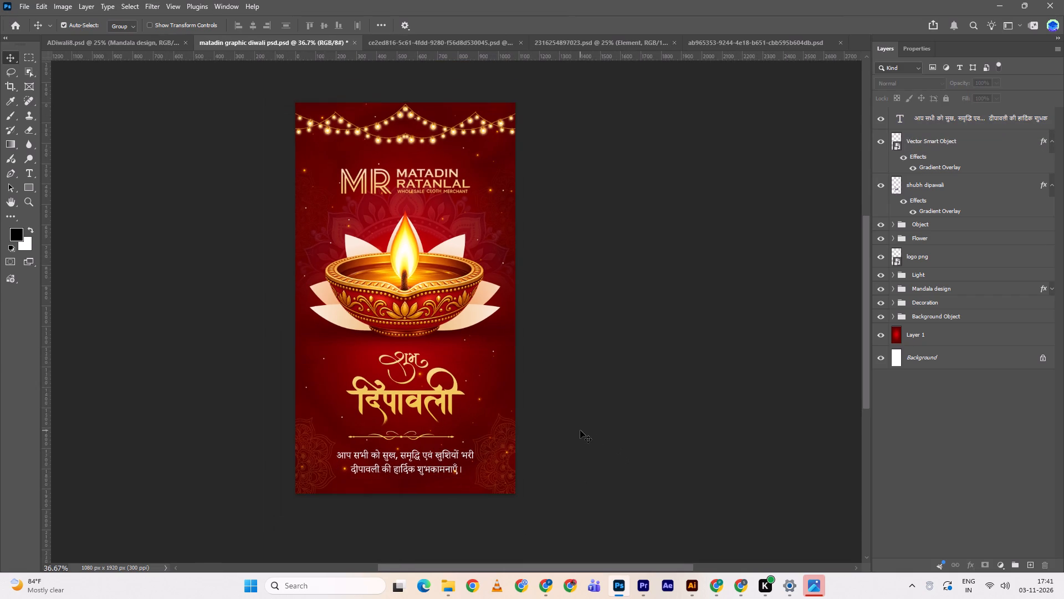
alt+scroll(580, 430, up, 1)
scroll(580, 430, up, 1)
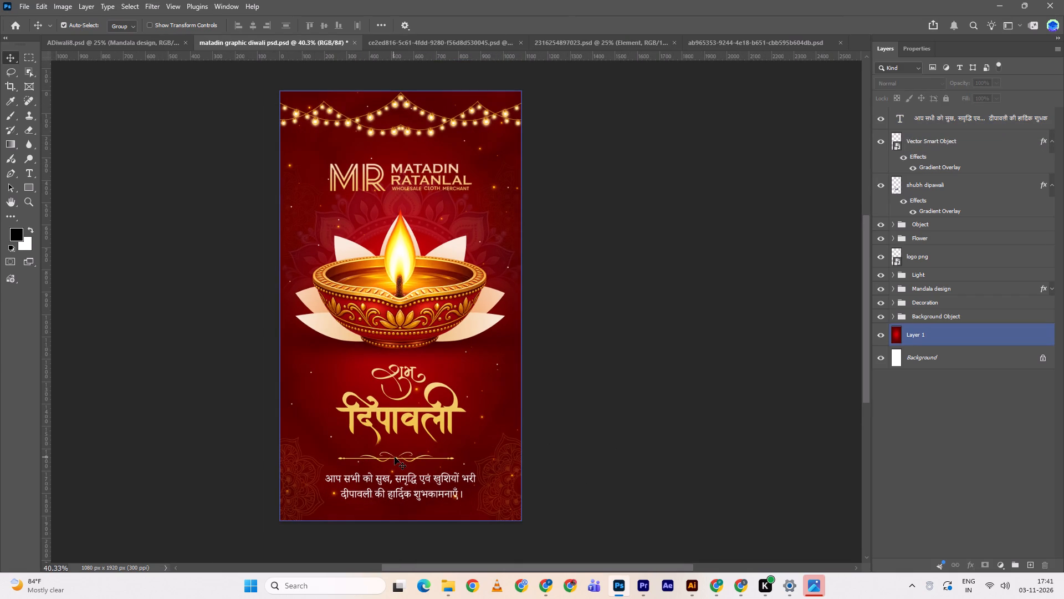
click(410, 460)
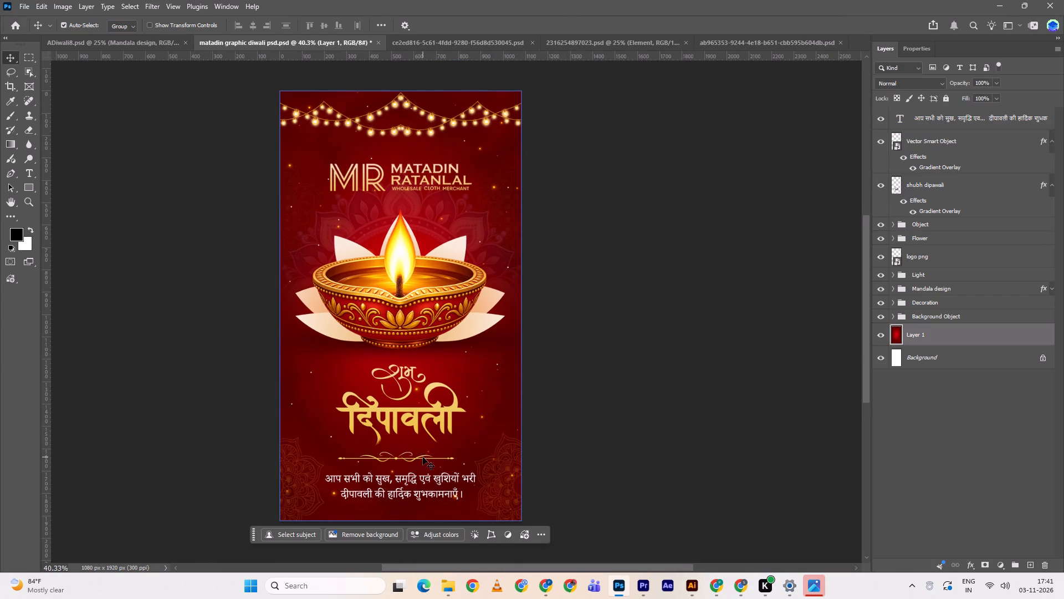
click(773, 387)
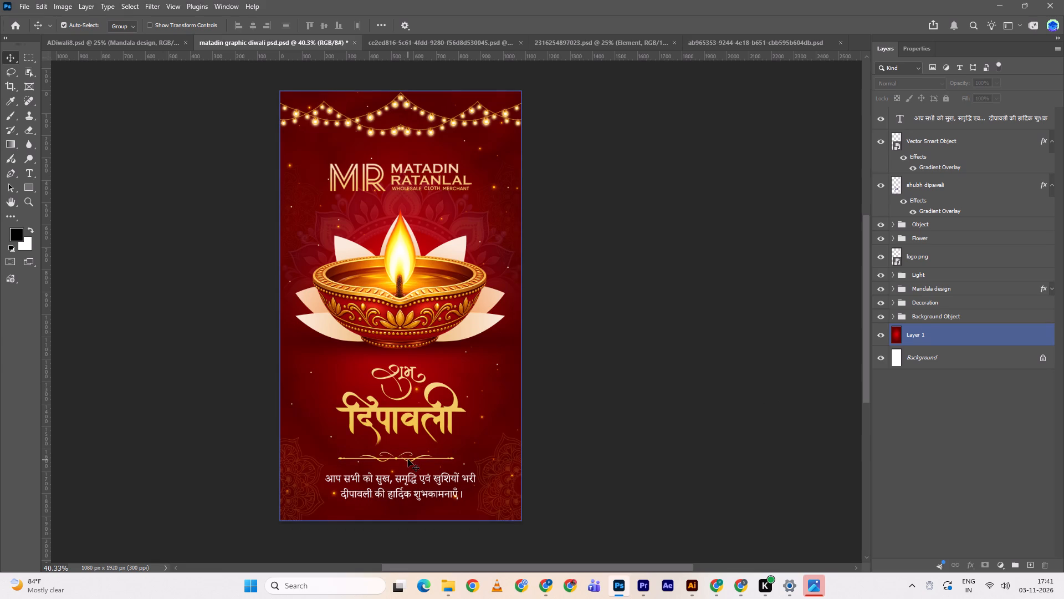
click(403, 453)
key(Up)
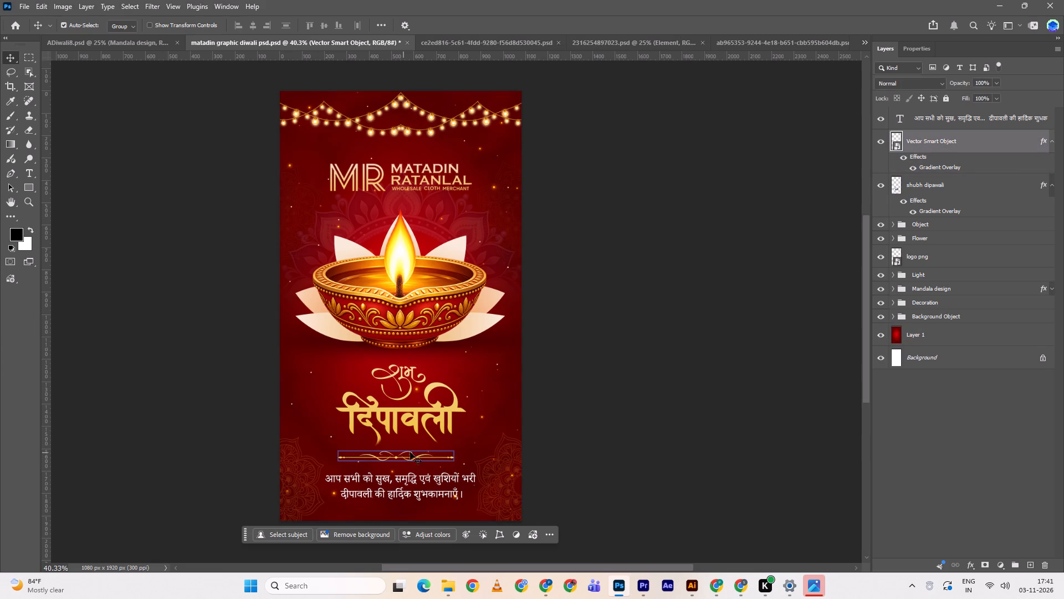
key(Up)
key(Up)
key(Down)
click(581, 454)
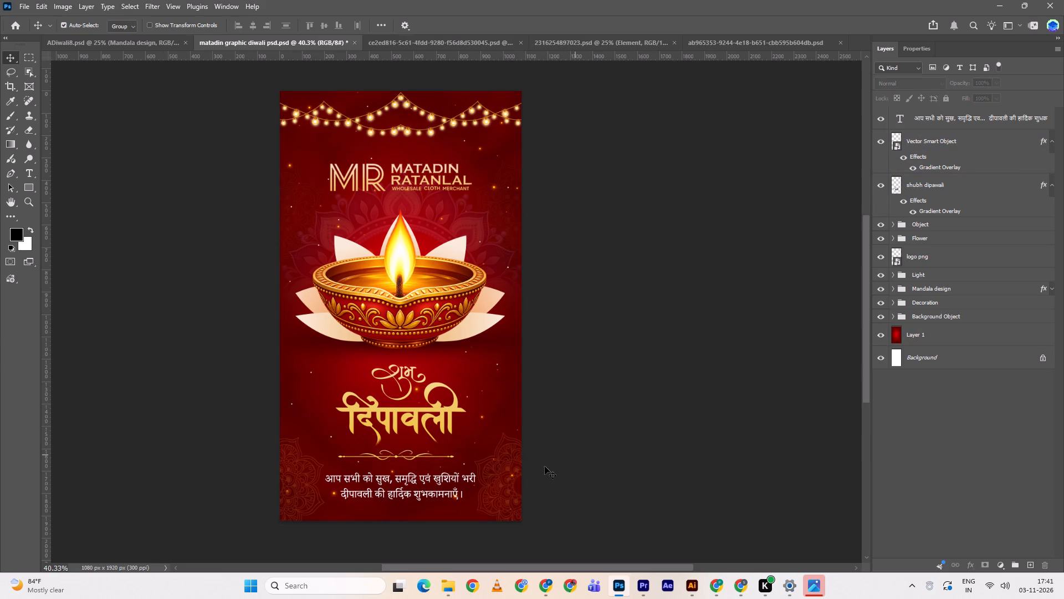
Fine-tune the Hindi greeting's vertical position with a small upward shift to even its gap below the divider.
click(421, 484)
key(Up)
key(Up)
key(Up)
key(Down)
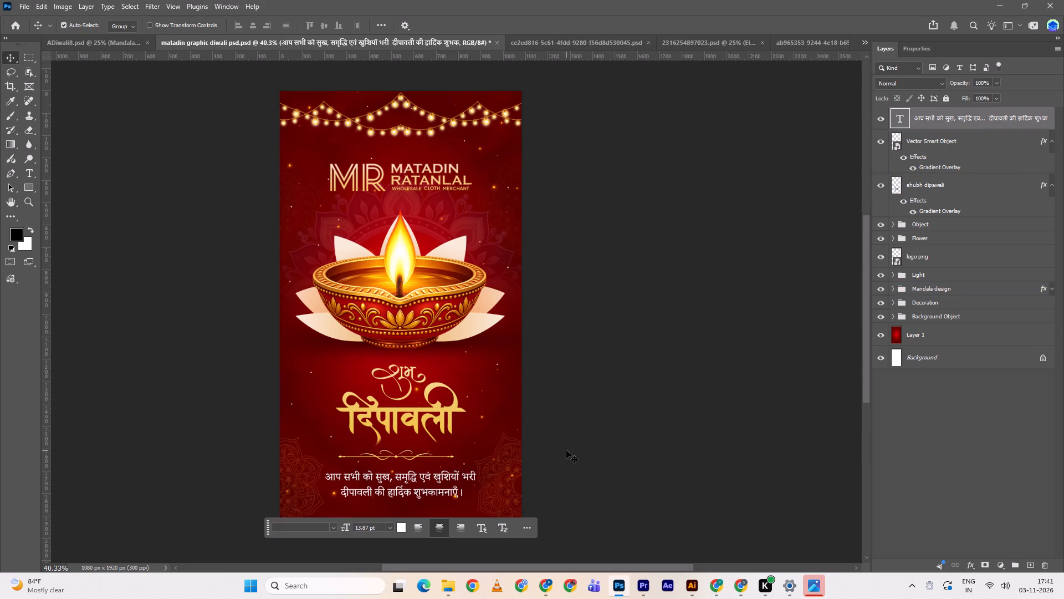
key(Down)
click(566, 450)
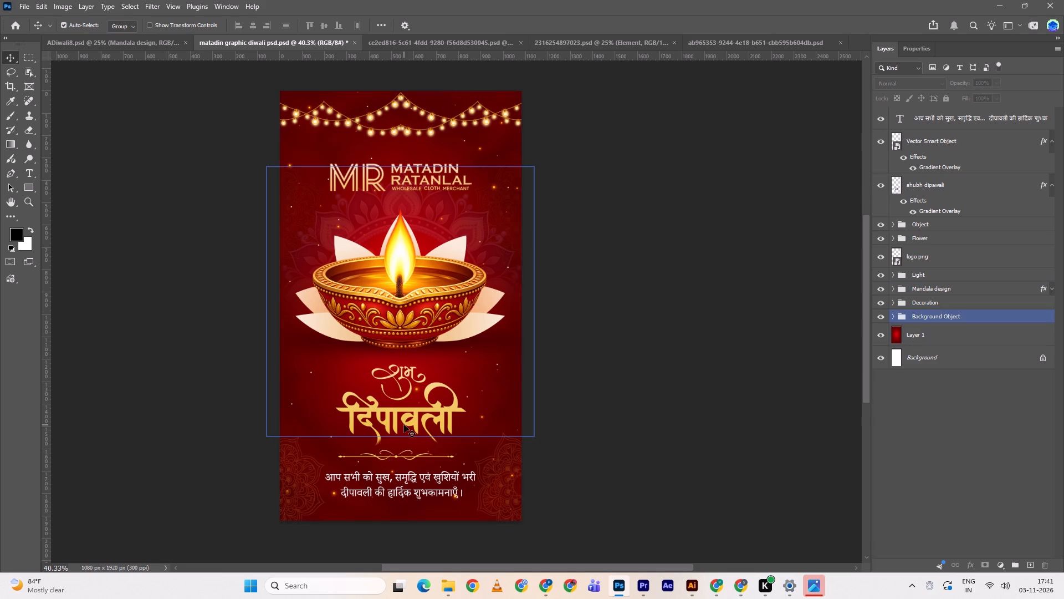
Add a dark drop shadow to the शुभ दिपावली title with 78% opacity, 9 px distance and 0 px size.
click(404, 413)
click(412, 423)
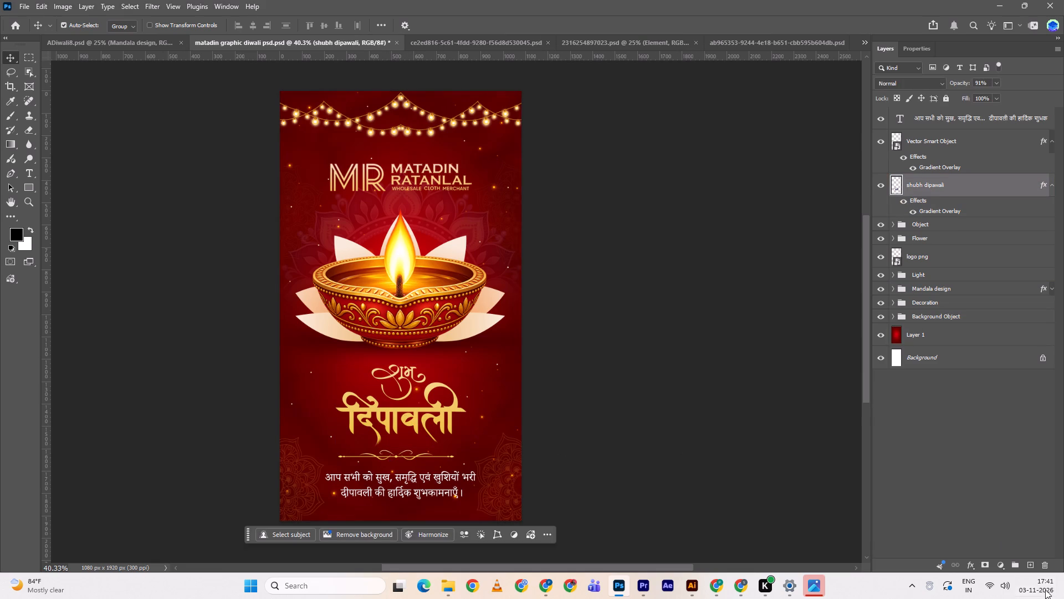
click(975, 564)
click(976, 555)
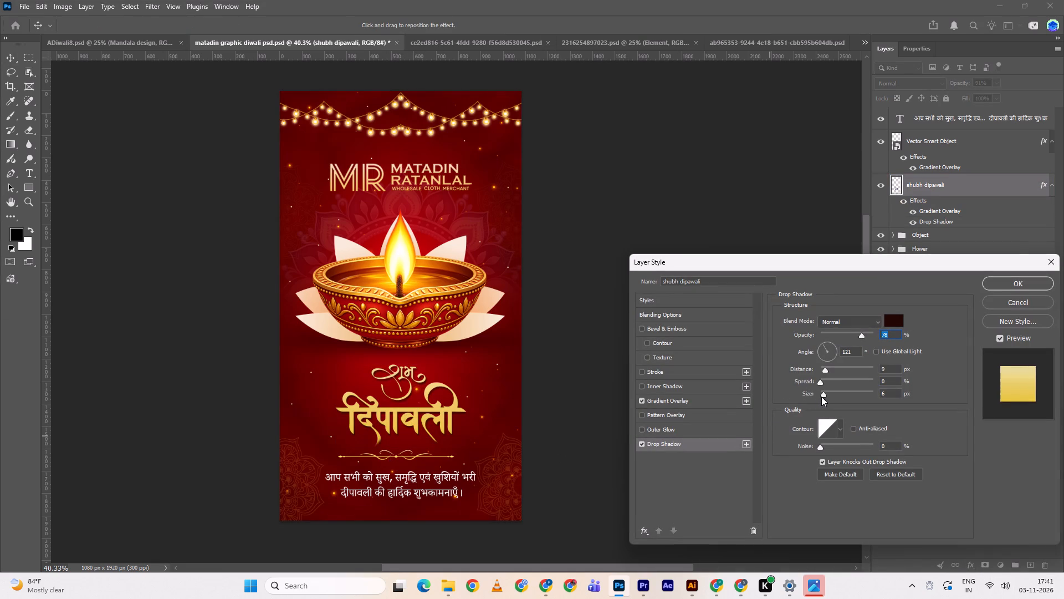
drag(823, 396, 828, 394)
drag(828, 394, 821, 390)
drag(821, 390, 816, 388)
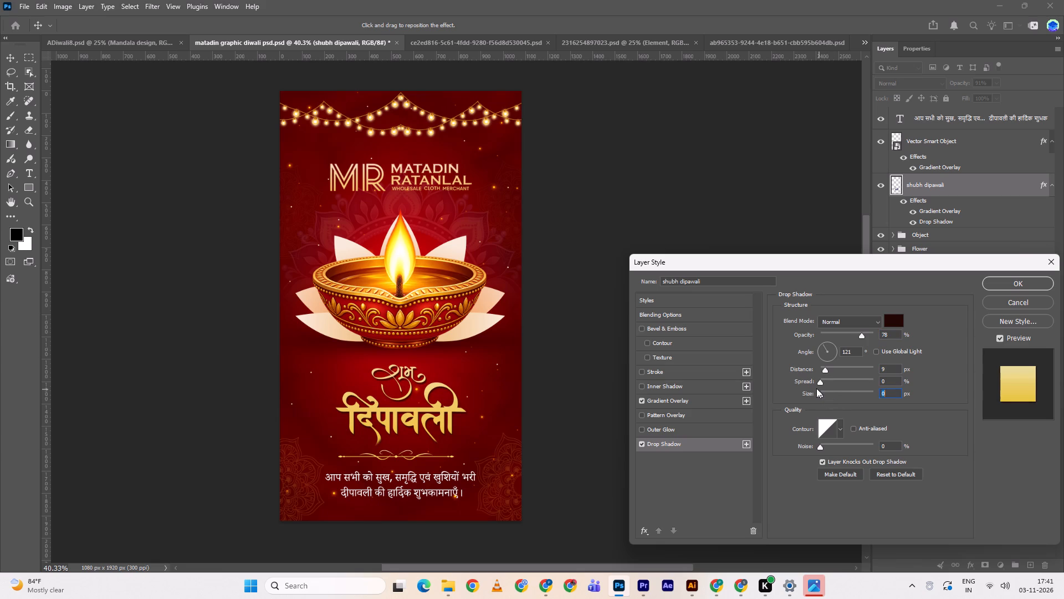
click(1009, 283)
click(620, 362)
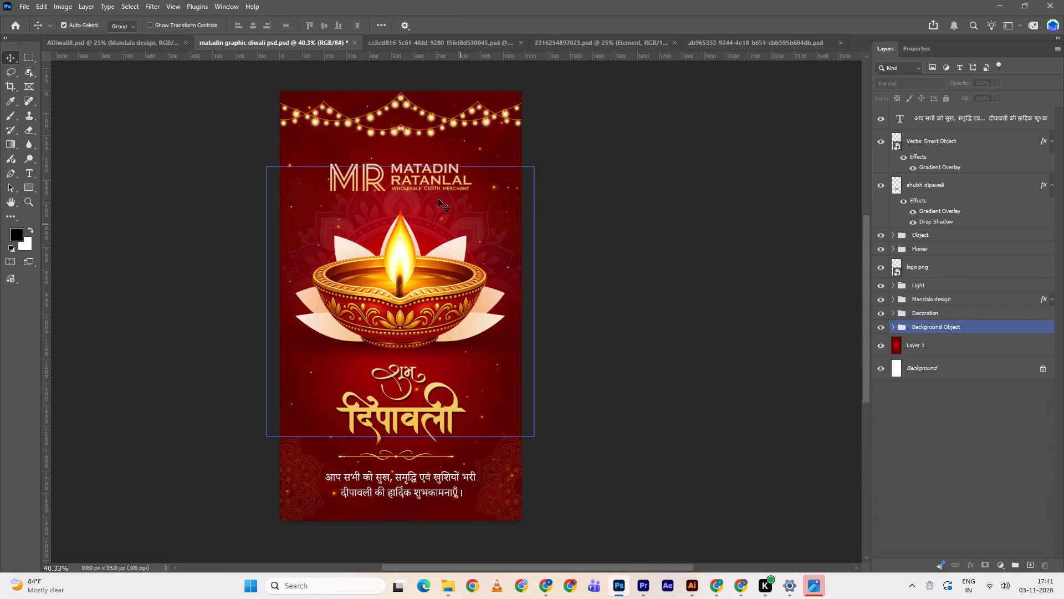
Add a dark drop shadow to the MR Matadin Ratanlal logo with 78% opacity, 9 px distance and 16 px size.
click(340, 180)
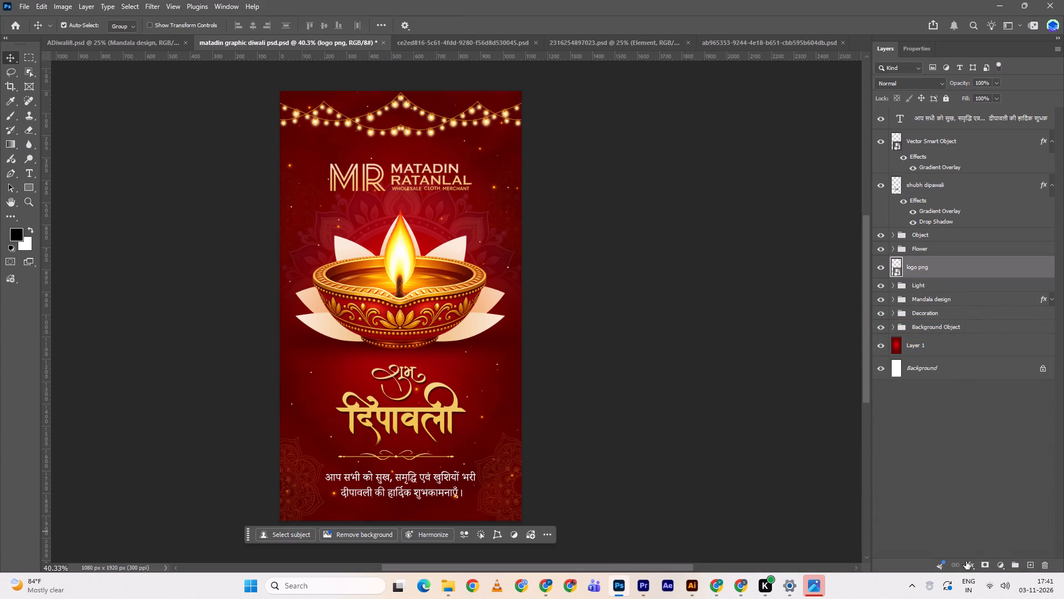
click(969, 564)
click(971, 557)
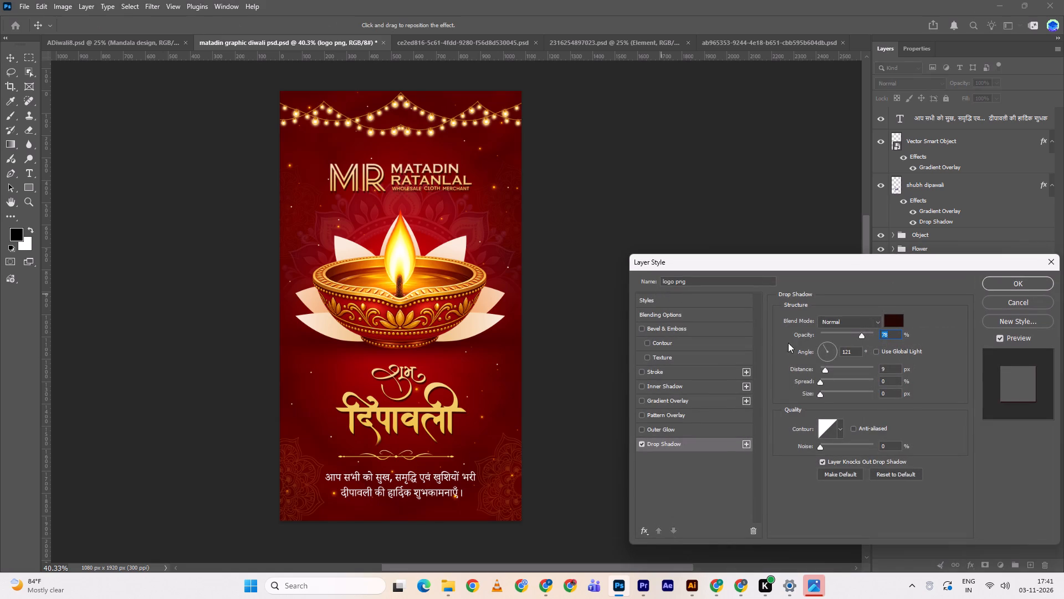
drag(820, 393, 825, 393)
drag(825, 393, 827, 392)
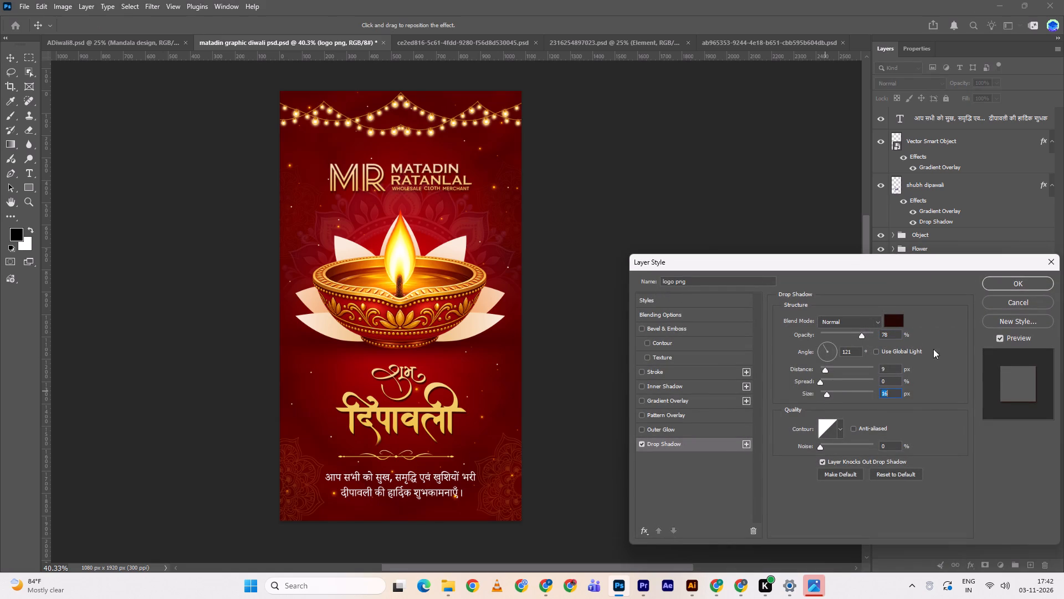
click(1013, 283)
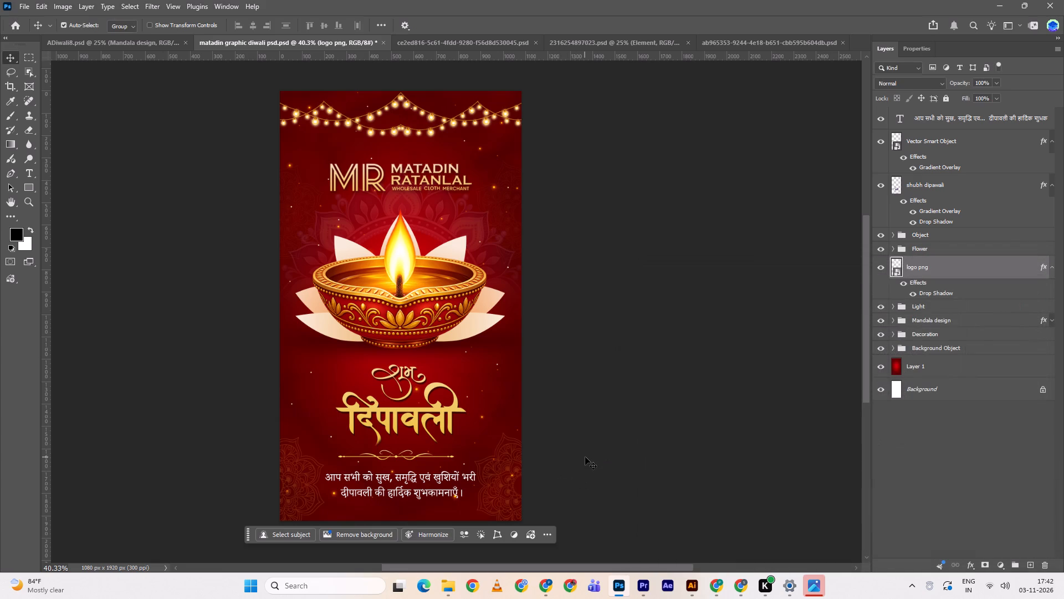
click(677, 372)
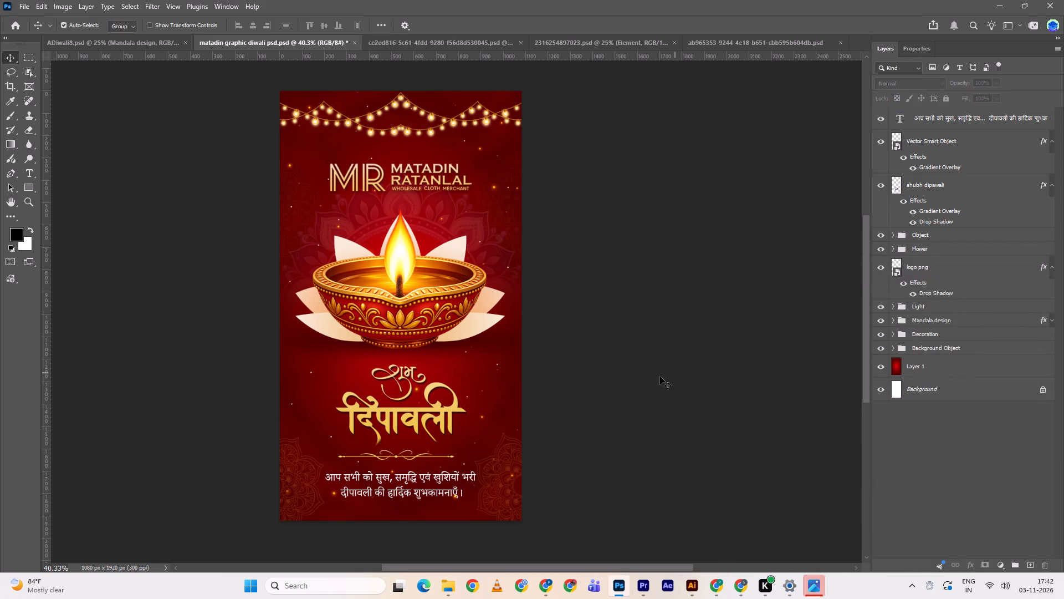
Convert the Background Object group into a smart object.
scroll(644, 384, up, 3)
scroll(644, 384, down, 1)
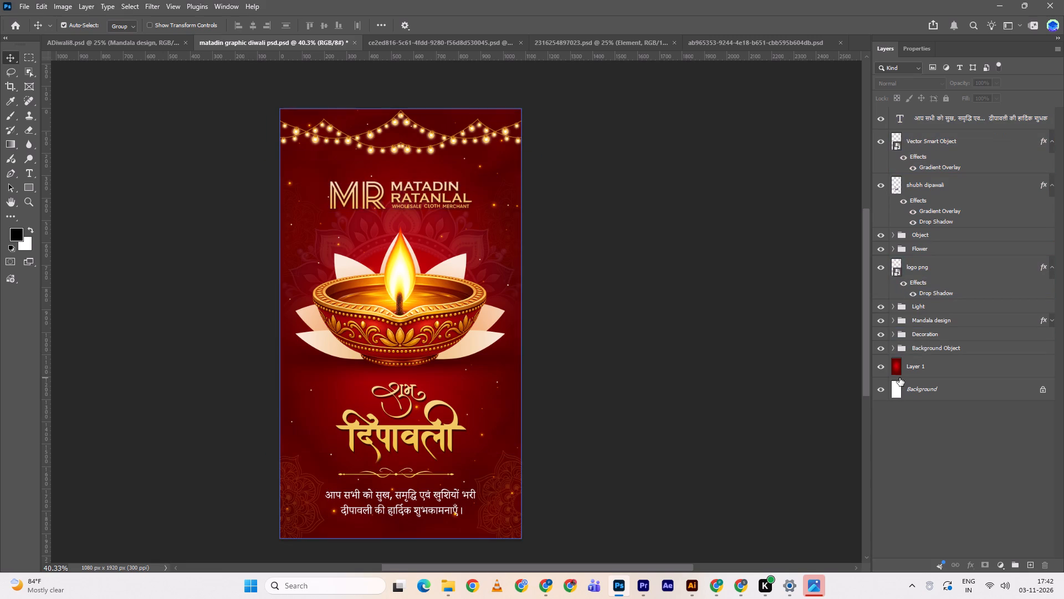
click(882, 348)
click(882, 348)
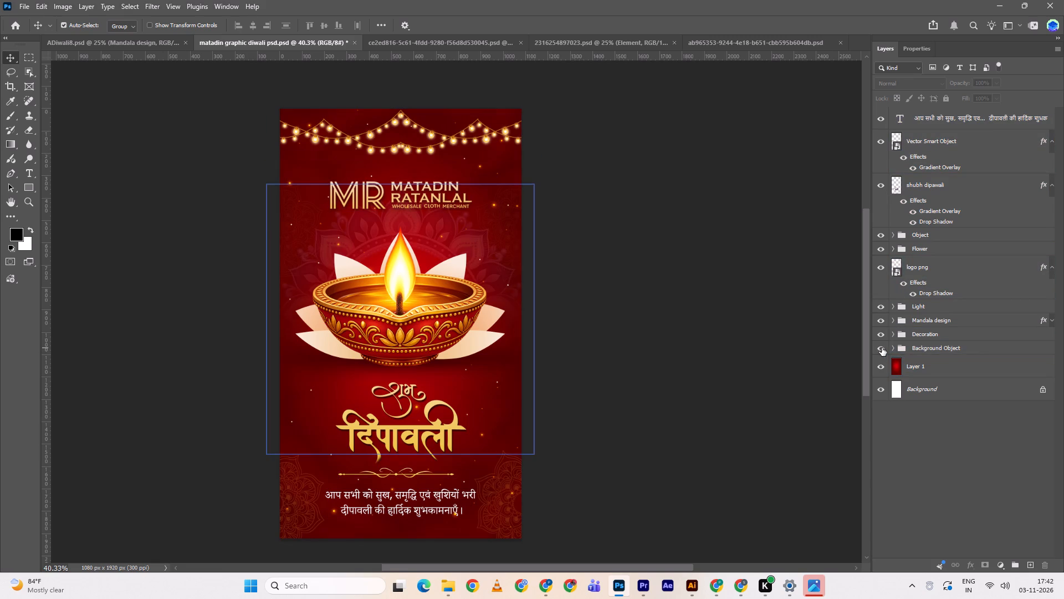
click(879, 334)
click(879, 334)
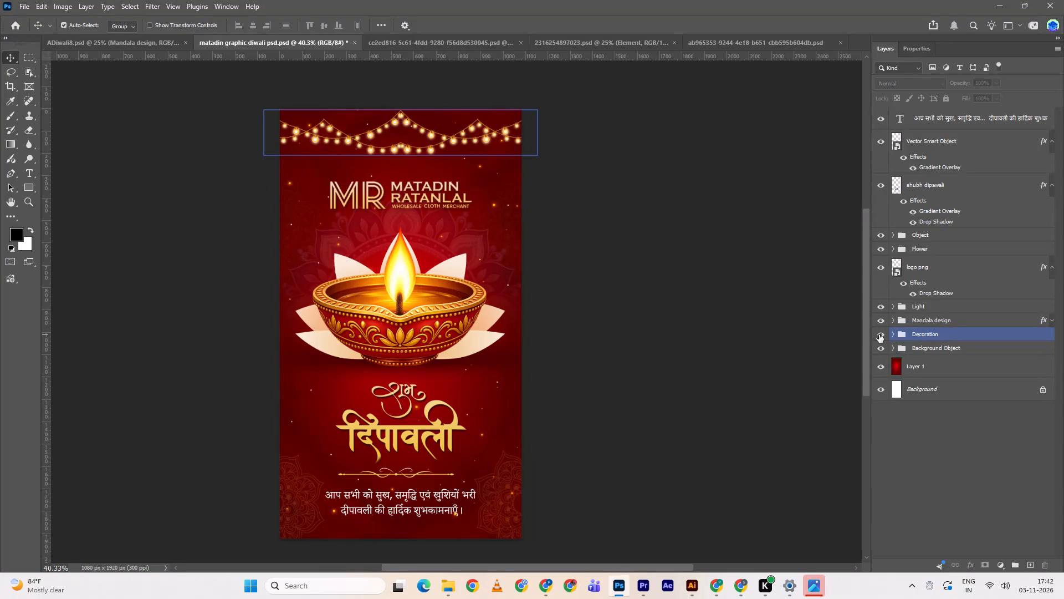
right_click(907, 366)
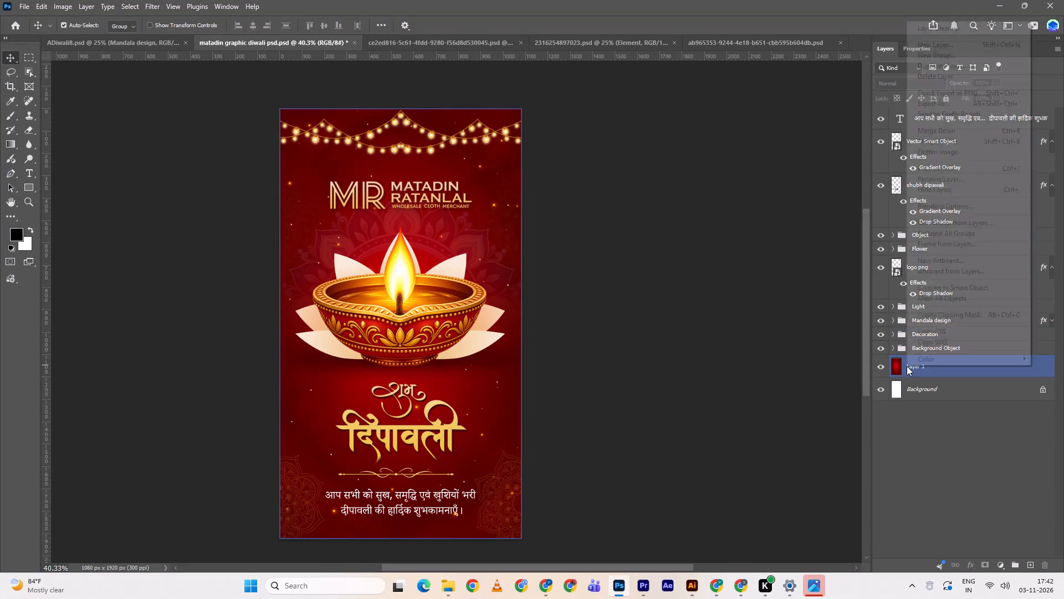
click(935, 368)
click(938, 352)
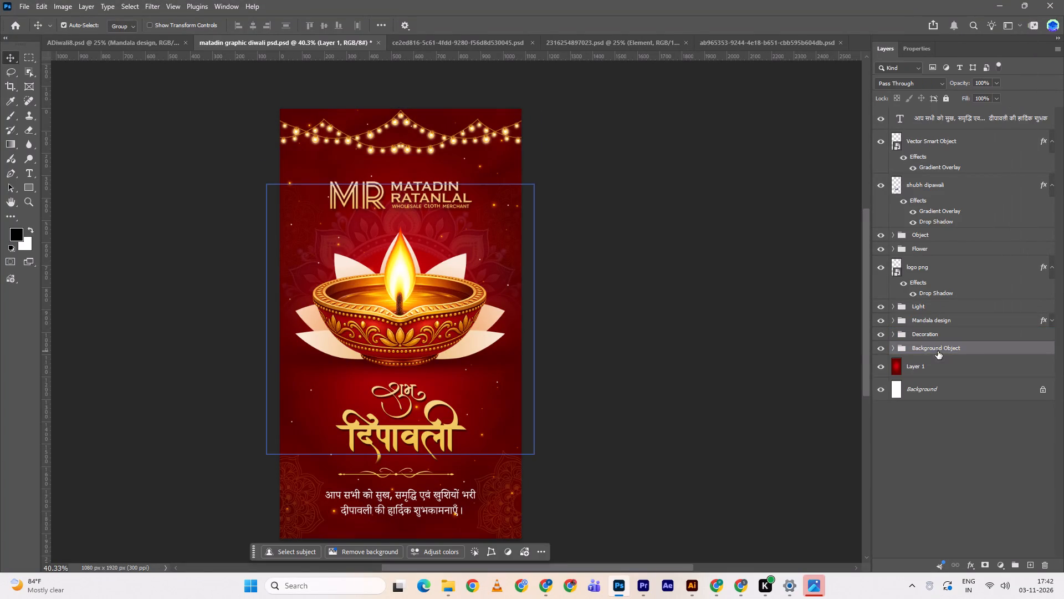
click(878, 348)
click(878, 348)
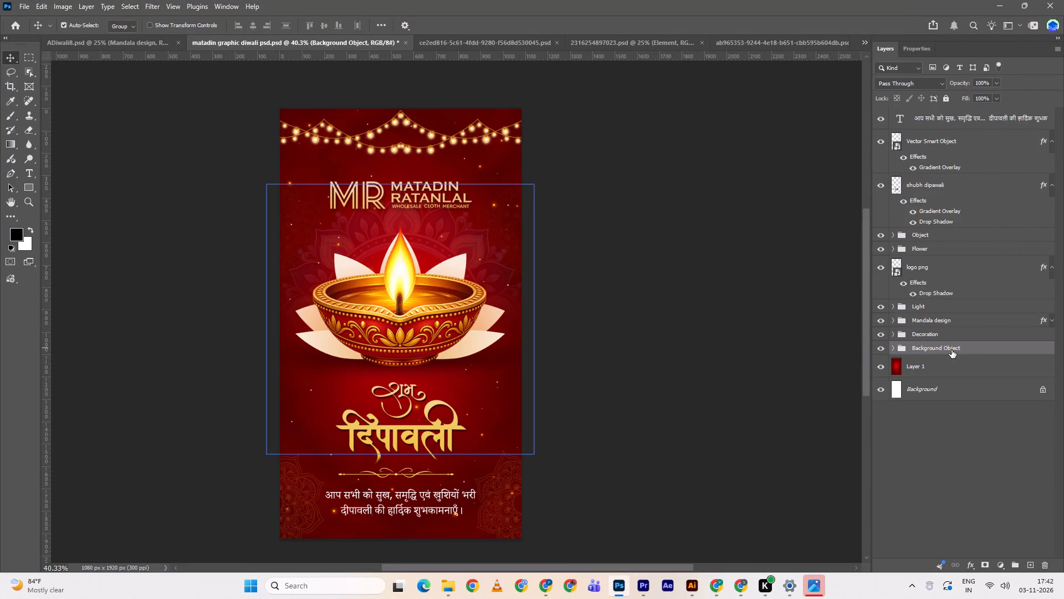
right_click(952, 350)
click(968, 314)
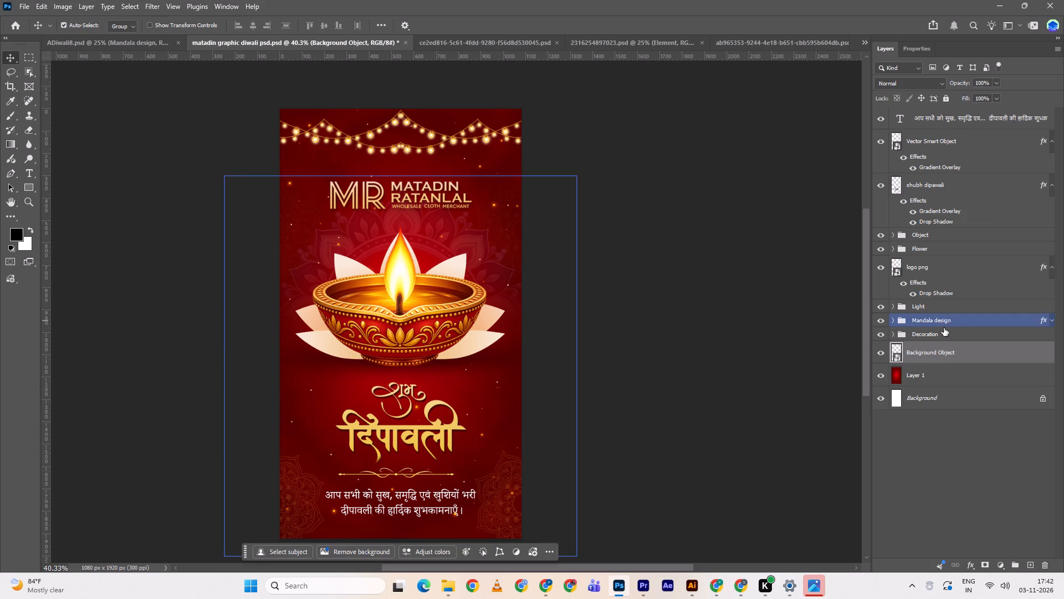
Convert the Decoration group with the hanging string lights into a smart object.
click(883, 331)
click(883, 331)
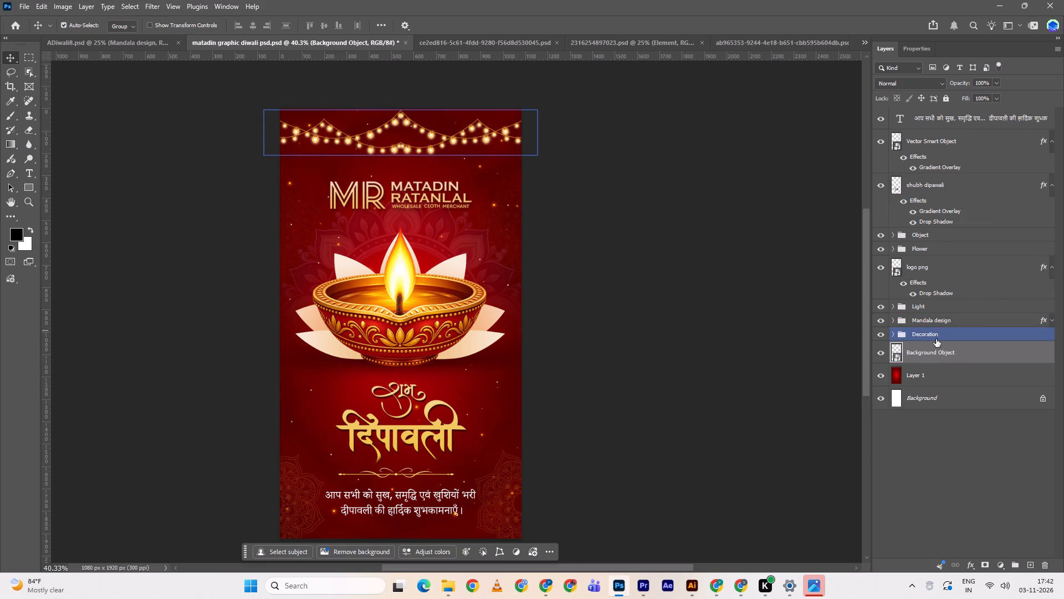
right_click(936, 339)
double_click(960, 306)
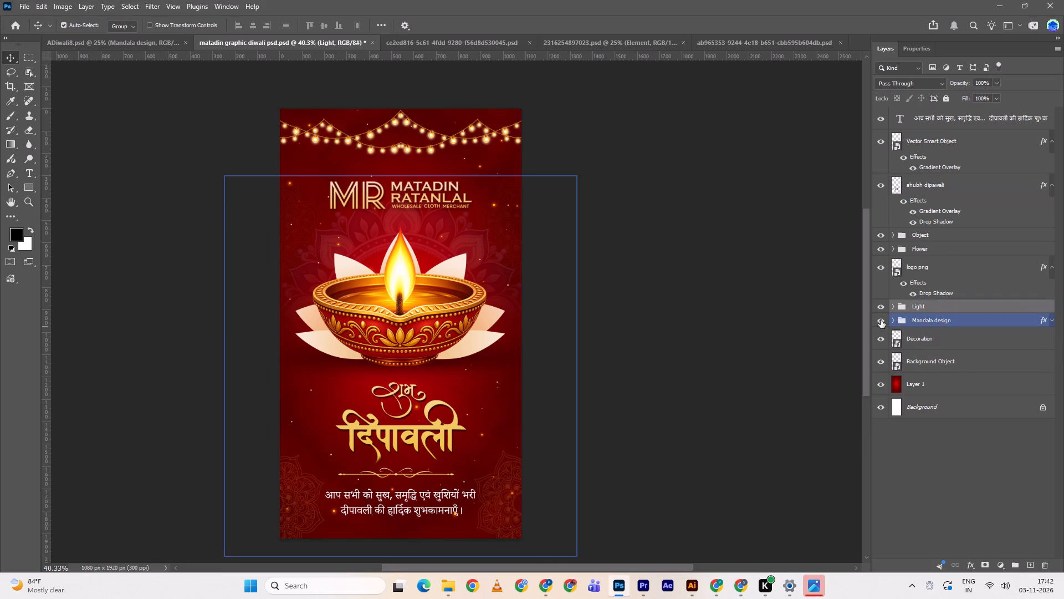
Convert the Mandala design group into a smart object.
click(881, 320)
click(881, 320)
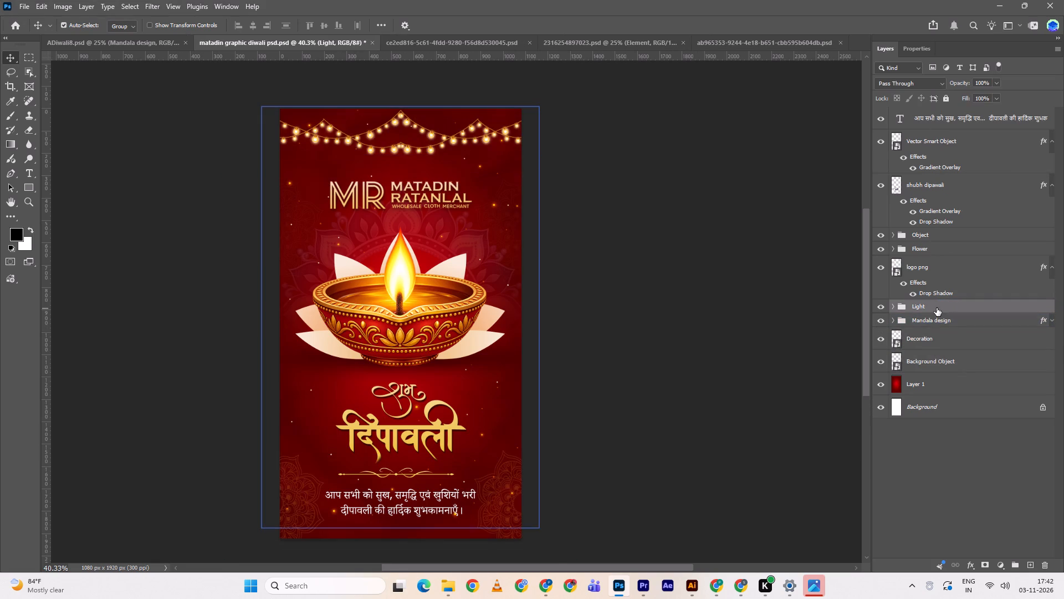
click(878, 308)
click(878, 308)
click(879, 317)
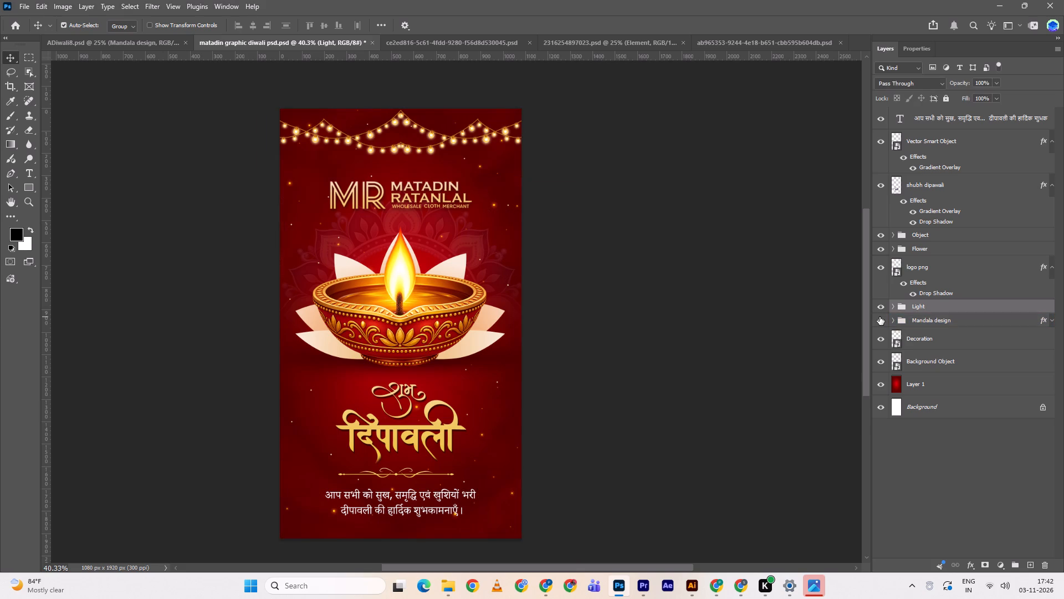
click(879, 317)
right_click(928, 317)
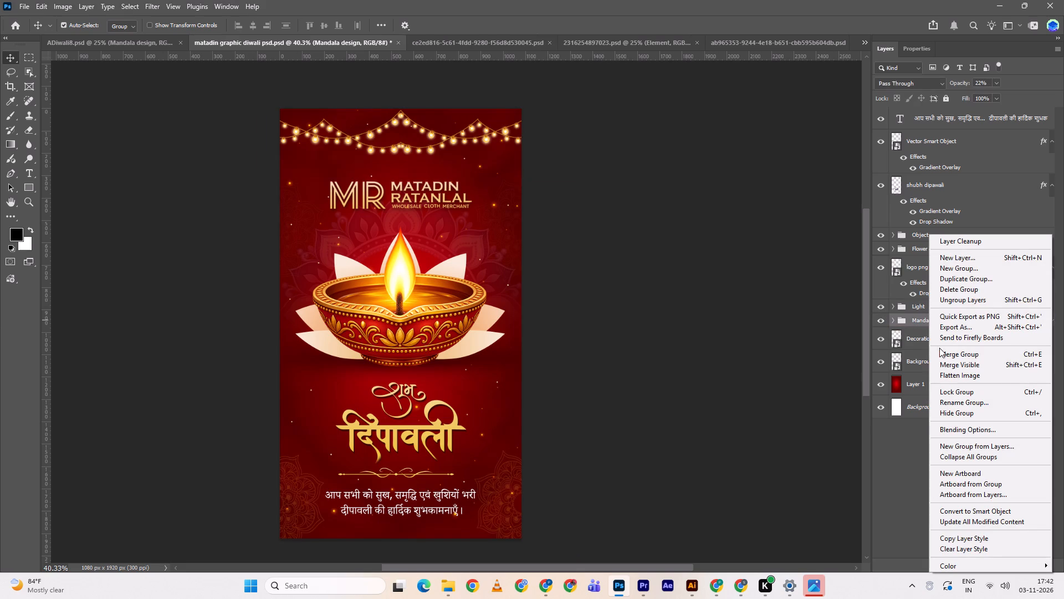
click(972, 507)
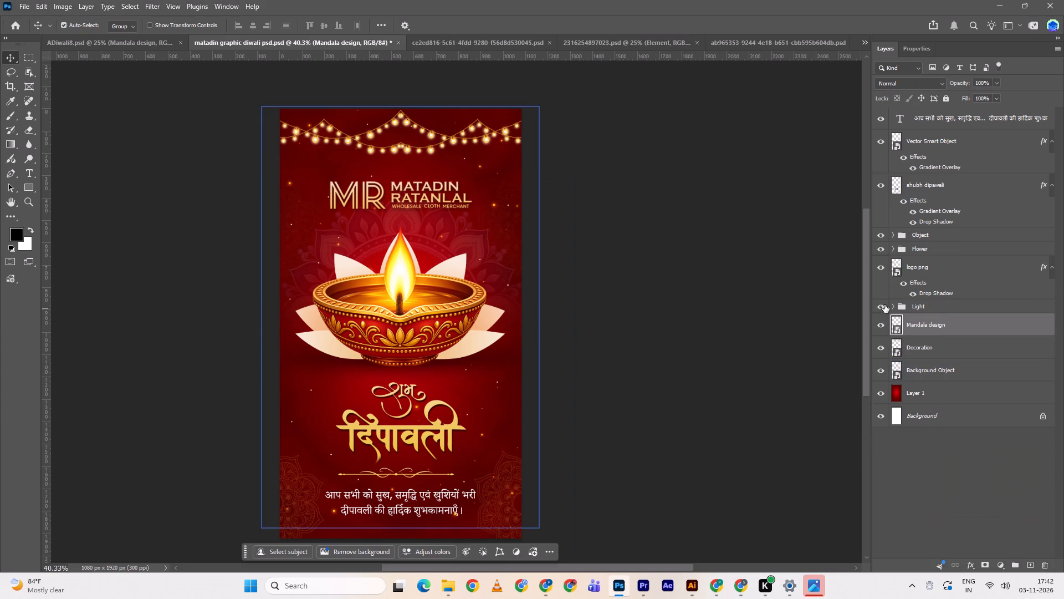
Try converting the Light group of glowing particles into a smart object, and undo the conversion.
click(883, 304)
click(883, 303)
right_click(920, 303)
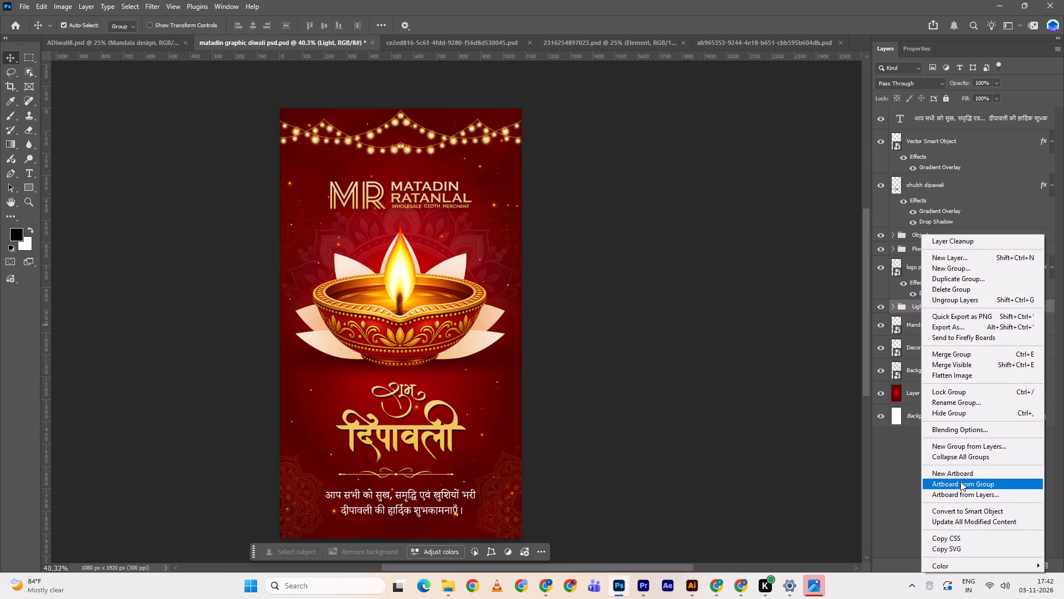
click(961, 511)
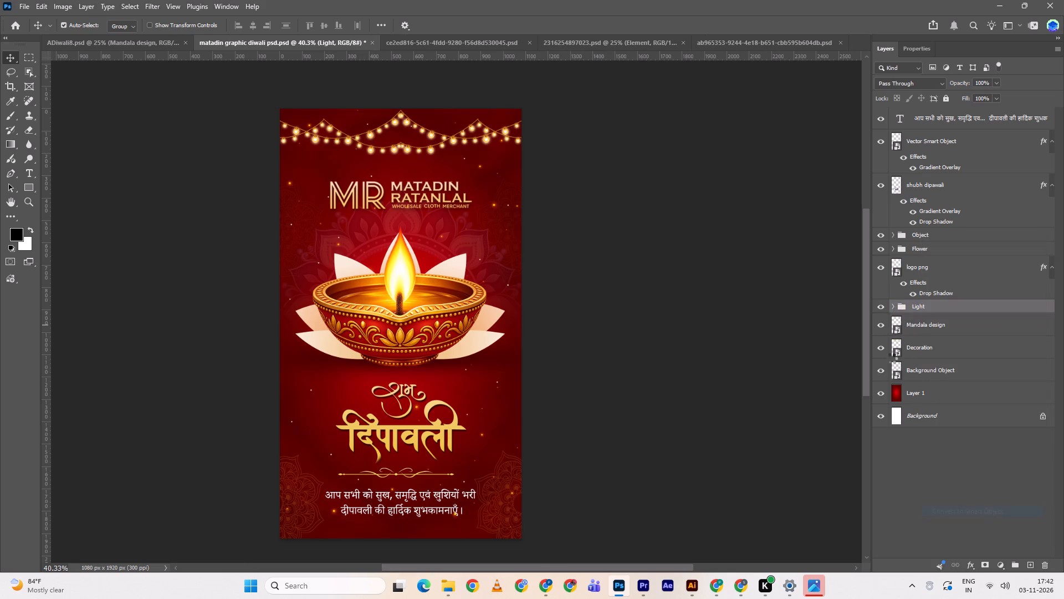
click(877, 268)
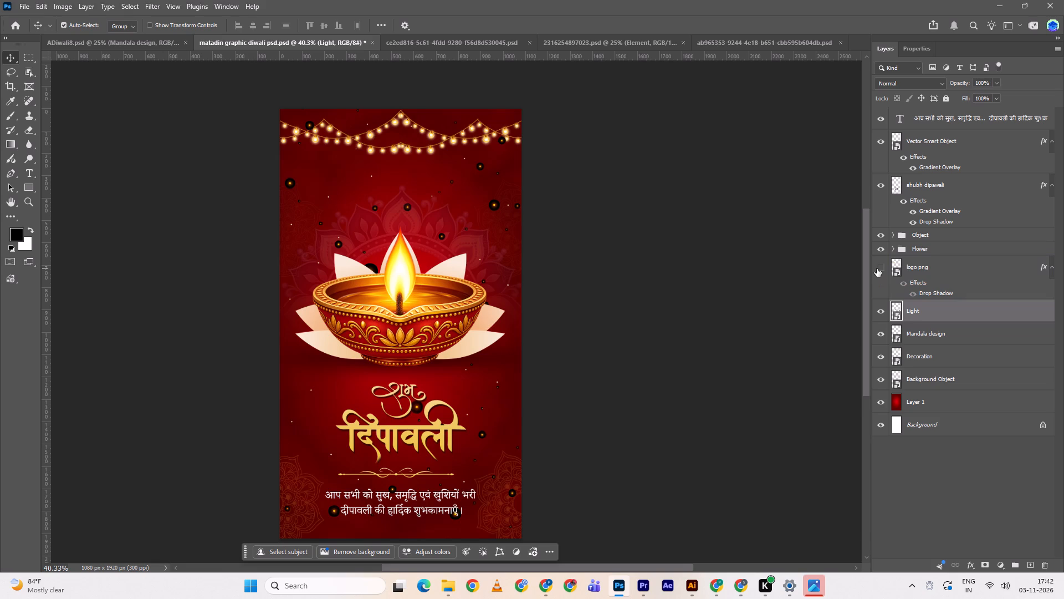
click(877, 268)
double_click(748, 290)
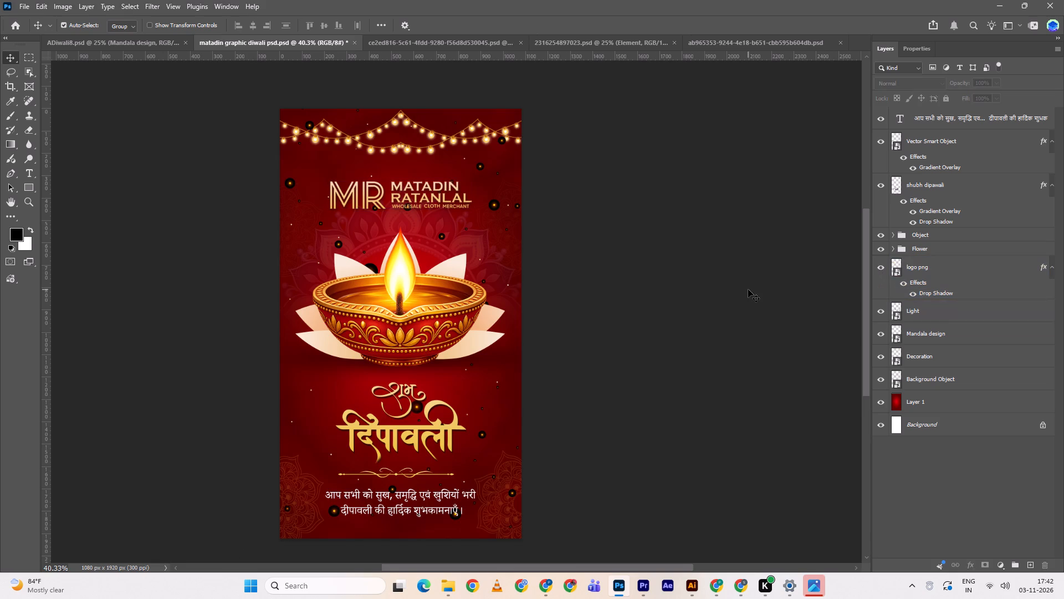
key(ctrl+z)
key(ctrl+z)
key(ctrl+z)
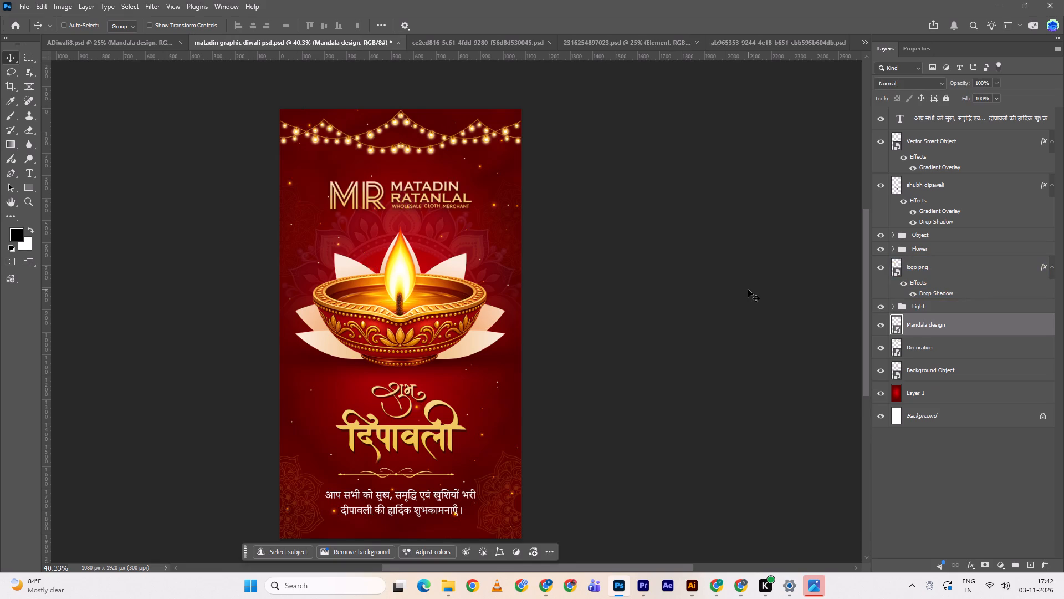
Merge the Light group of glowing particles into a single layer.
right_click(932, 331)
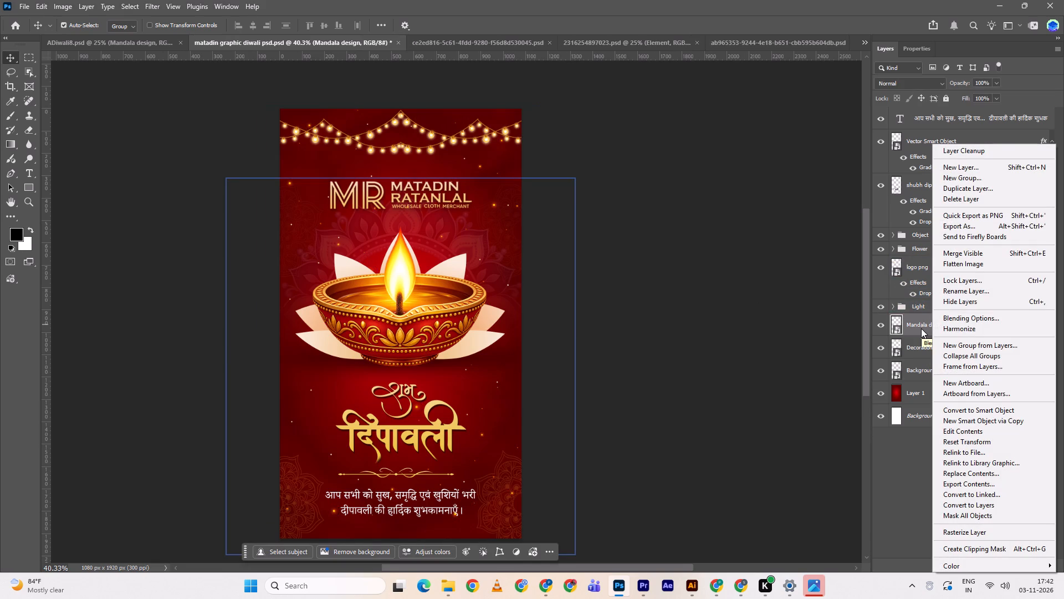
click(921, 328)
double_click(879, 303)
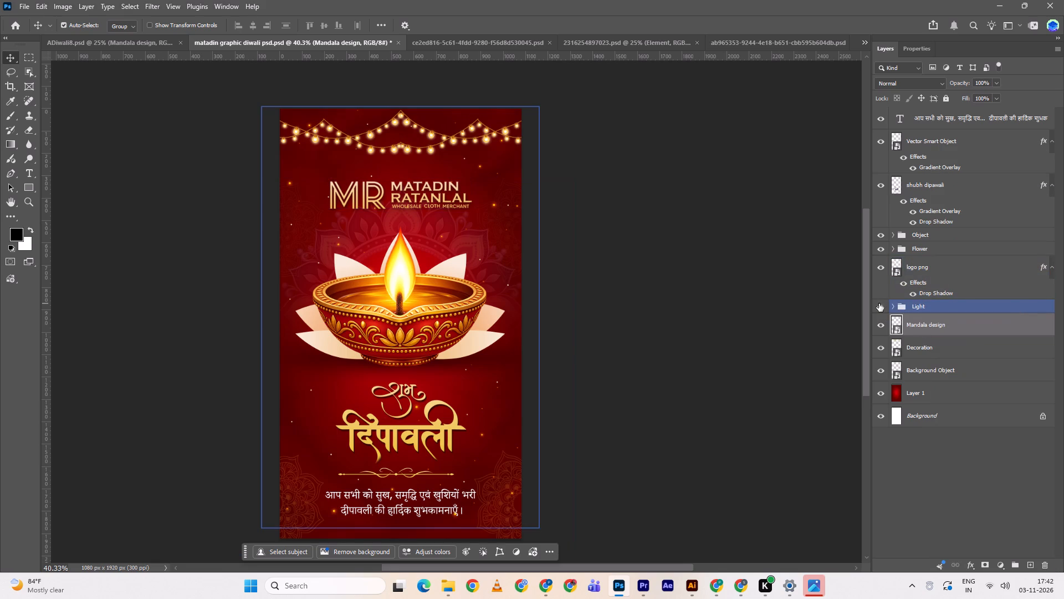
double_click(879, 303)
click(882, 309)
click(882, 309)
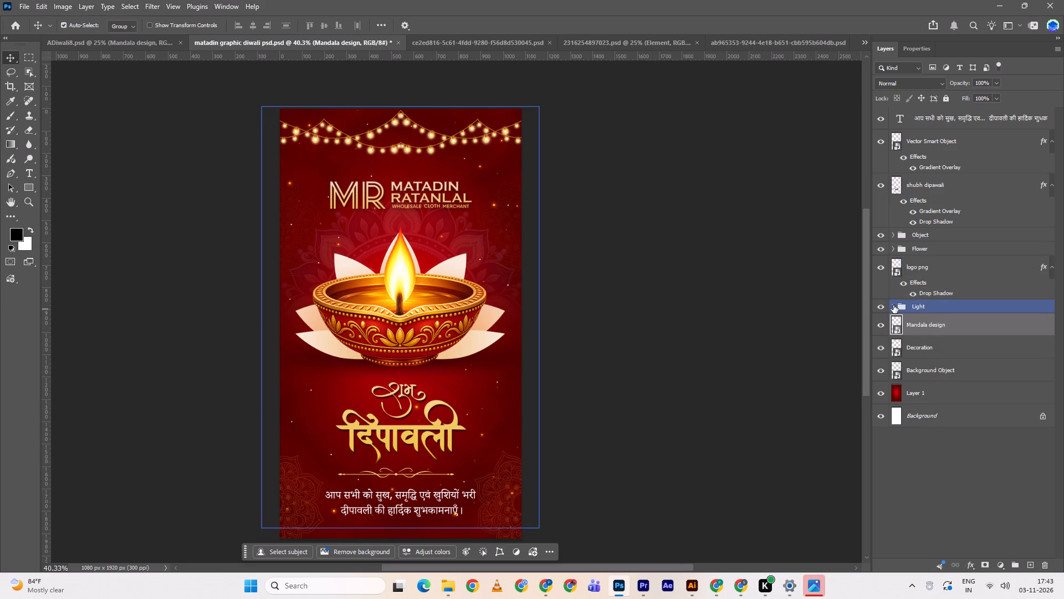
click(893, 305)
click(893, 305)
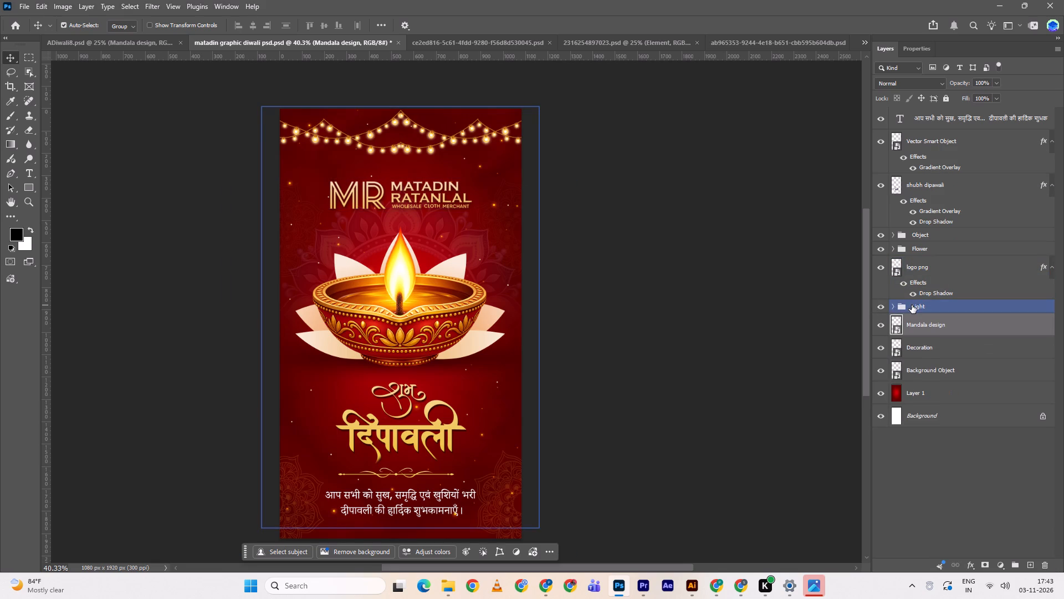
click(912, 305)
key(ctrl+e)
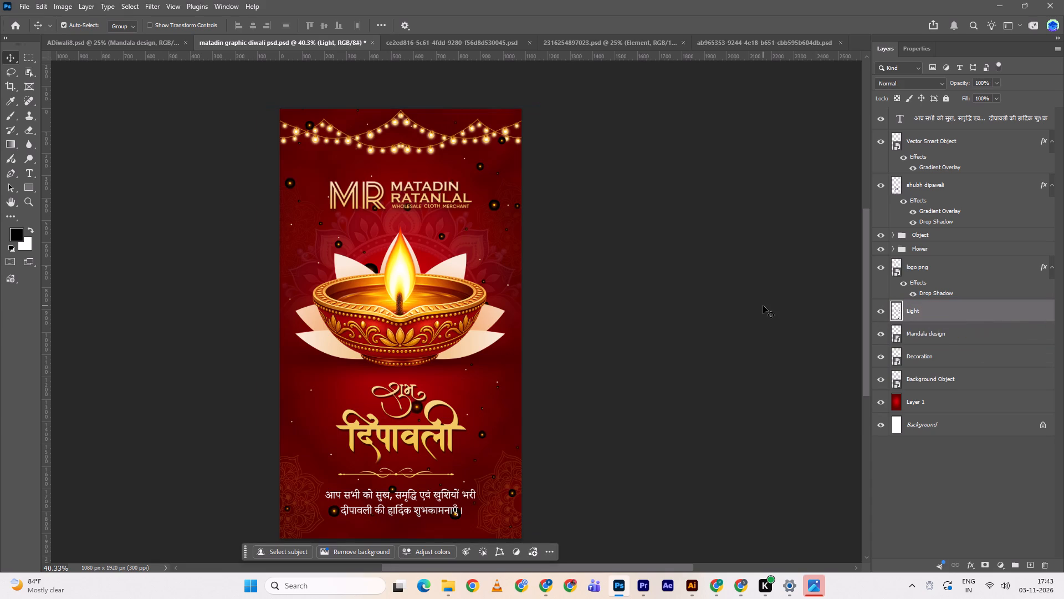
key(ctrl+z)
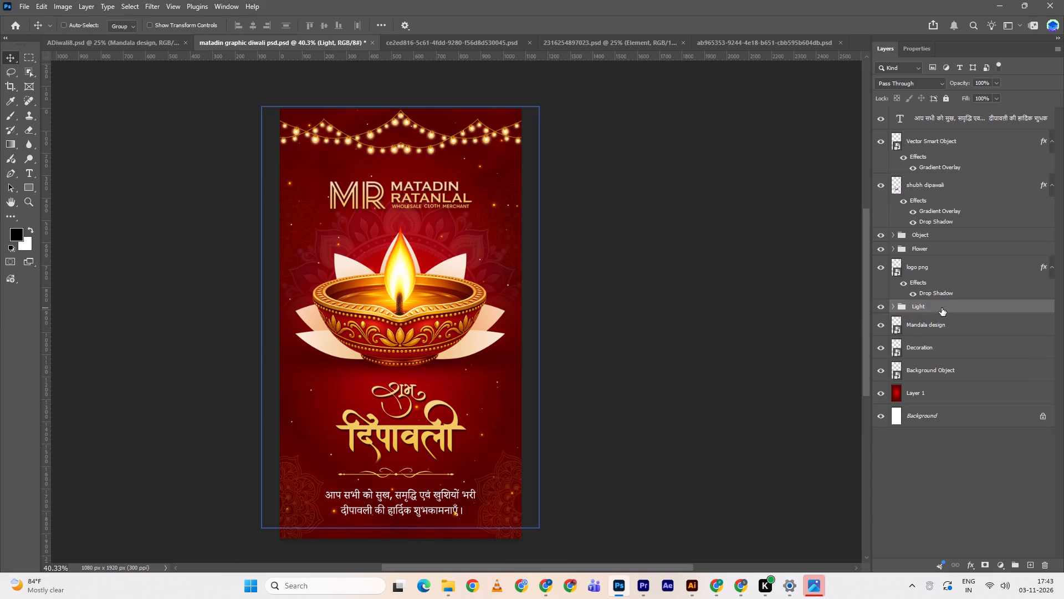
key(ctrl+e)
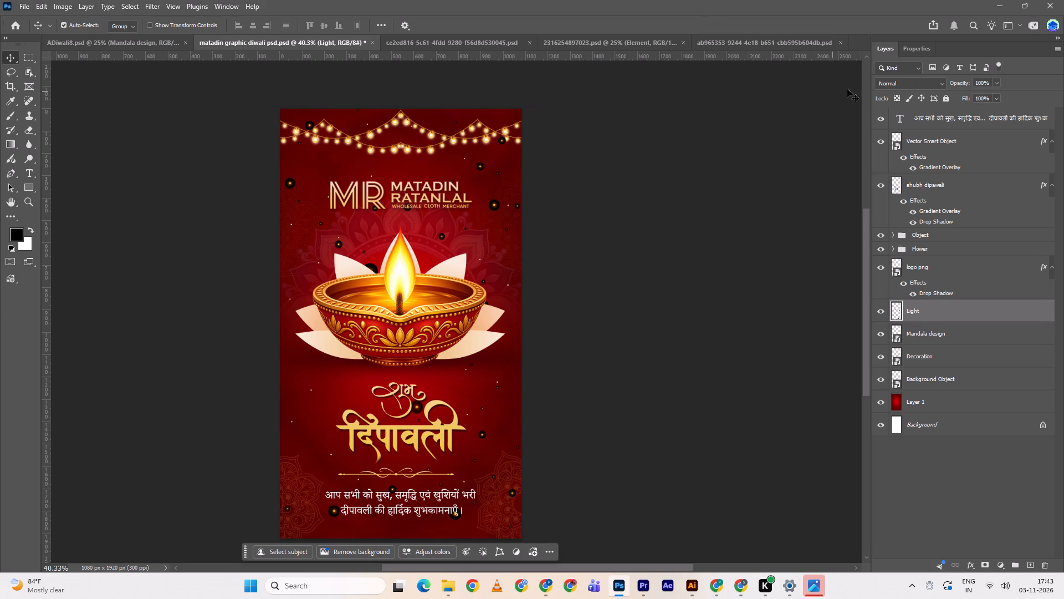
Set the merged Light layer's blend mode to Linear Dodge (Add).
click(895, 90)
click(895, 88)
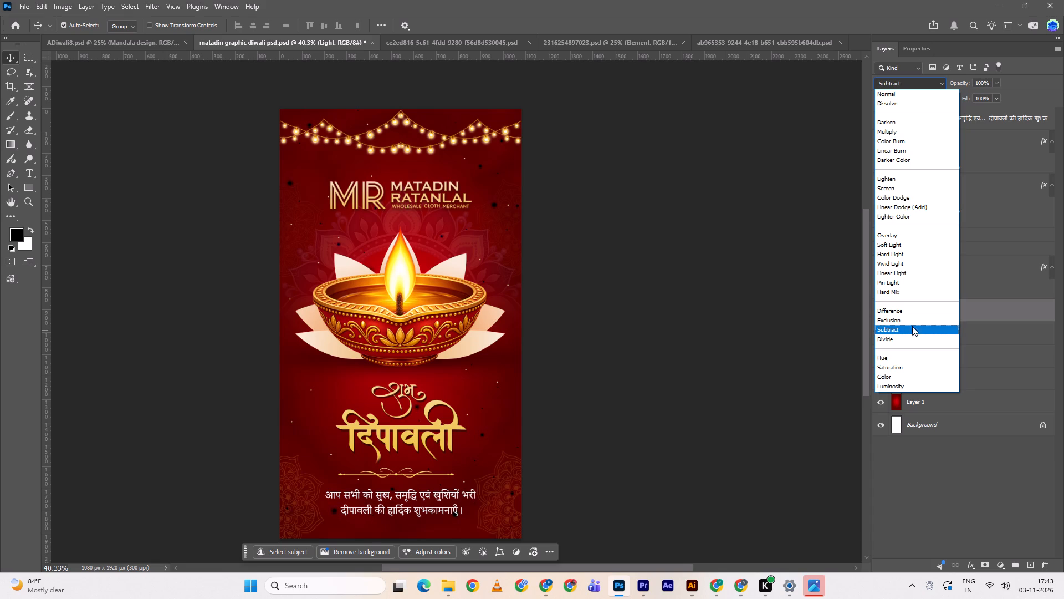
click(900, 206)
double_click(670, 255)
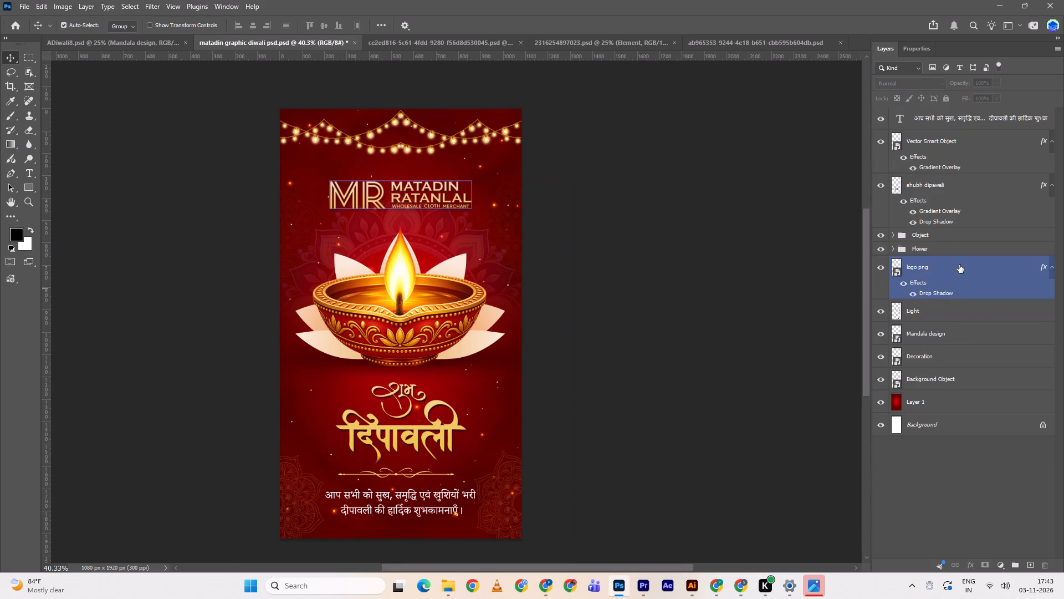
Convert the logo png layer with its drop shadow into a smart object.
click(959, 265)
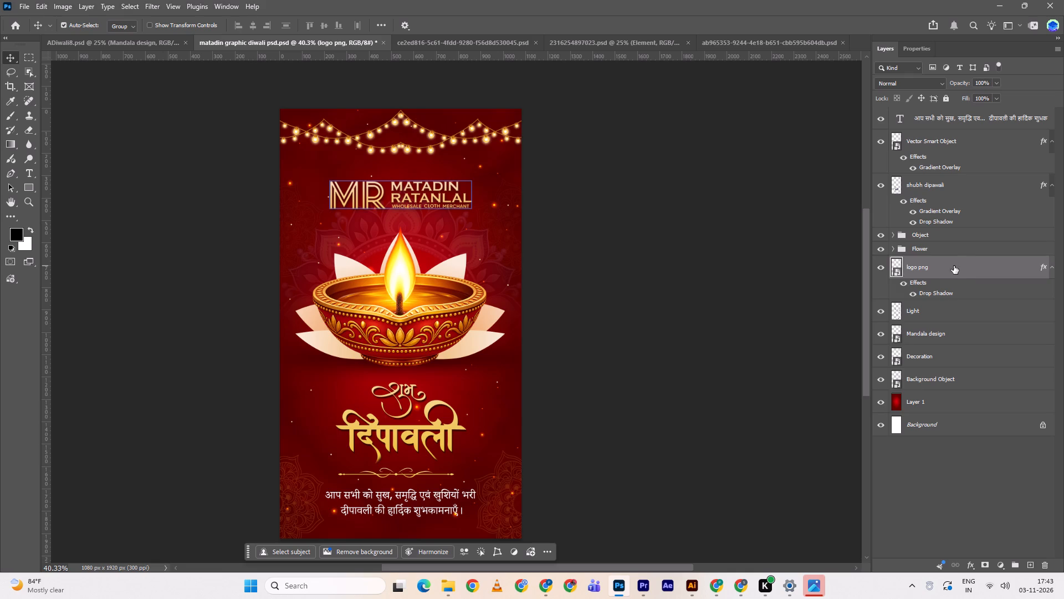
right_click(954, 266)
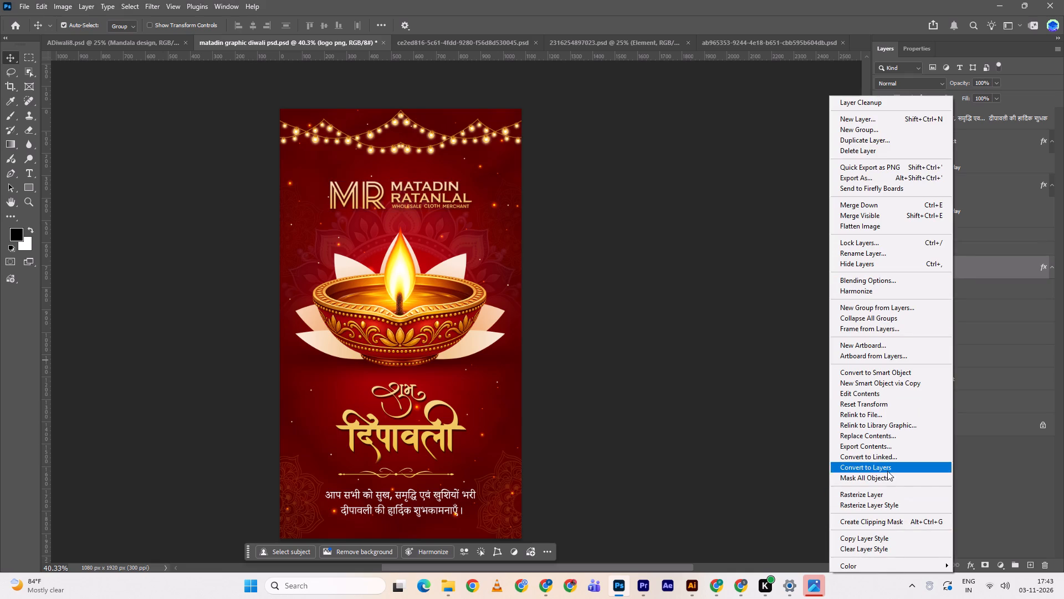
click(886, 376)
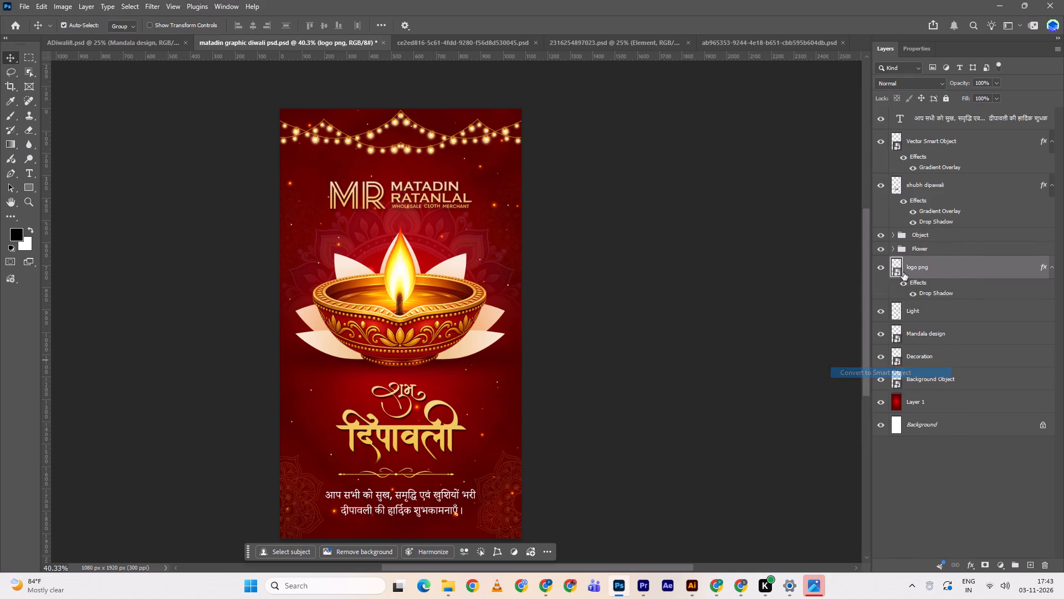
Check the Flower and Object groups by toggling their visibility, and merge the two groups into a single layer.
click(880, 246)
double_click(880, 246)
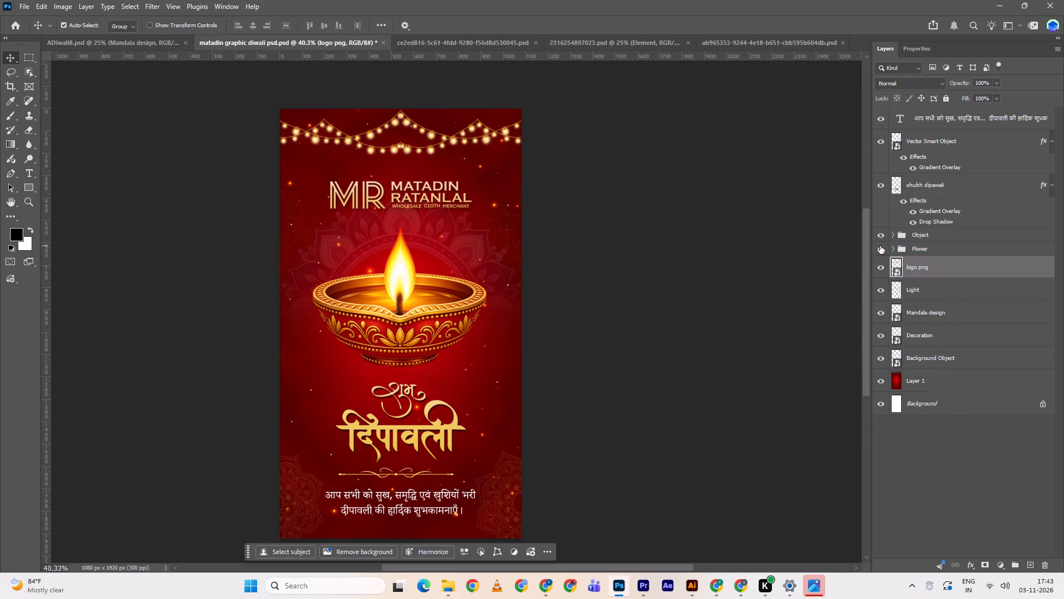
click(882, 247)
click(878, 235)
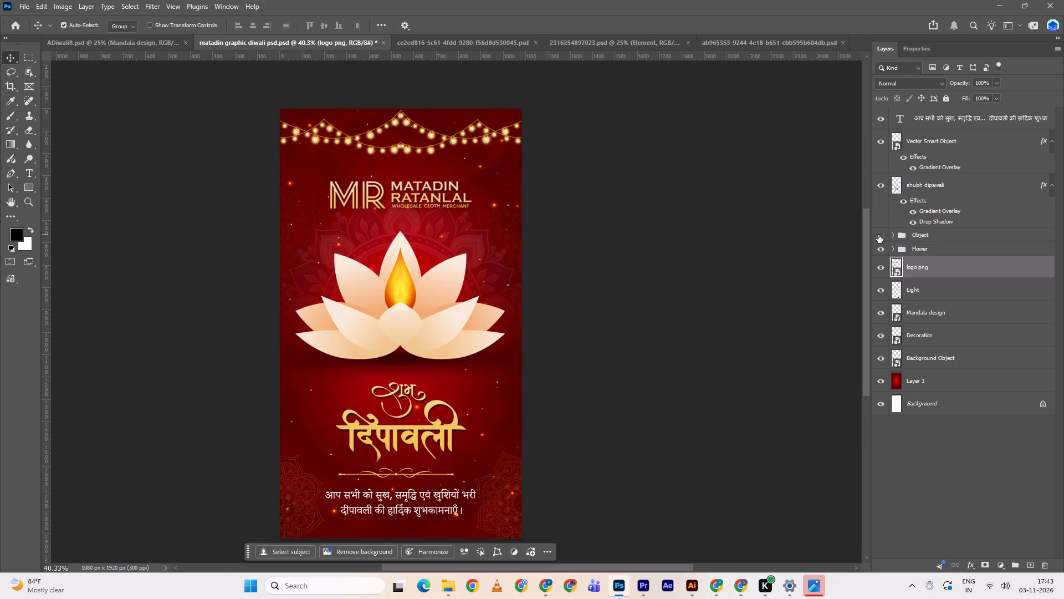
click(878, 235)
click(929, 247)
click(932, 237)
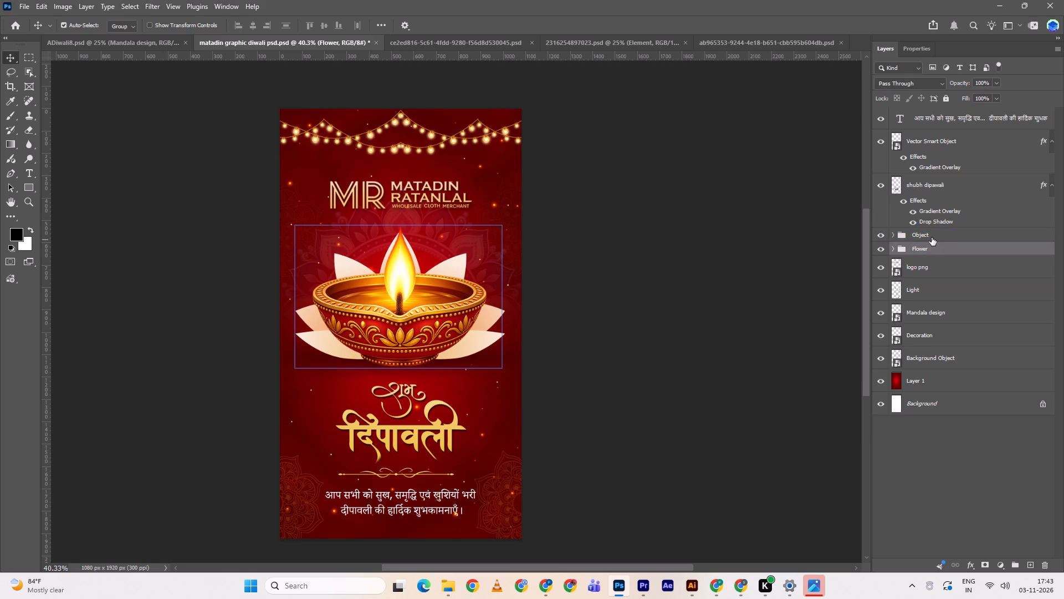
click(927, 248)
ctrl+double_click(930, 237)
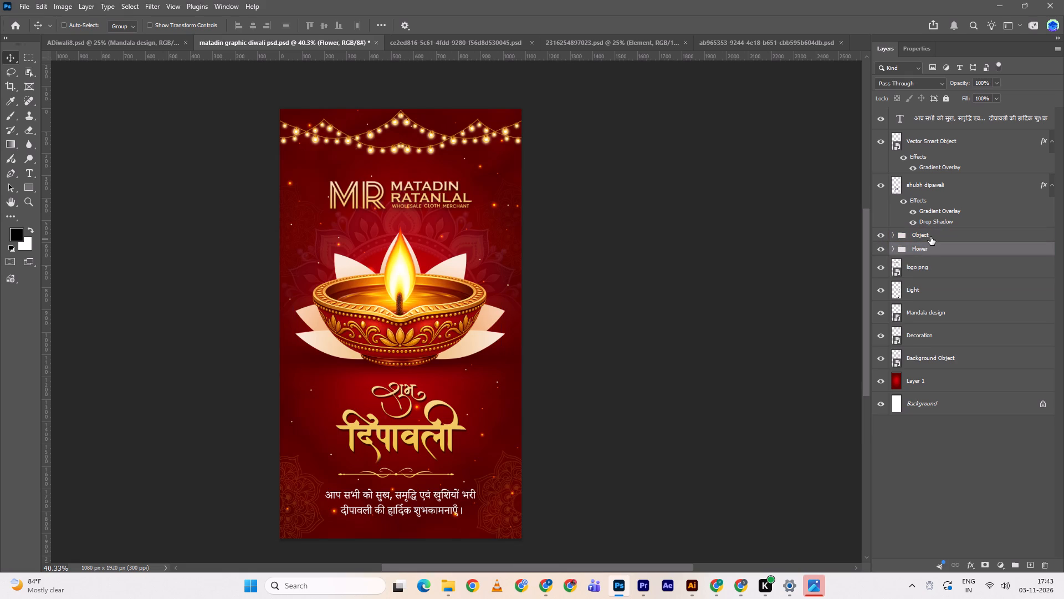
double_click(938, 254)
ctrl+click(947, 237)
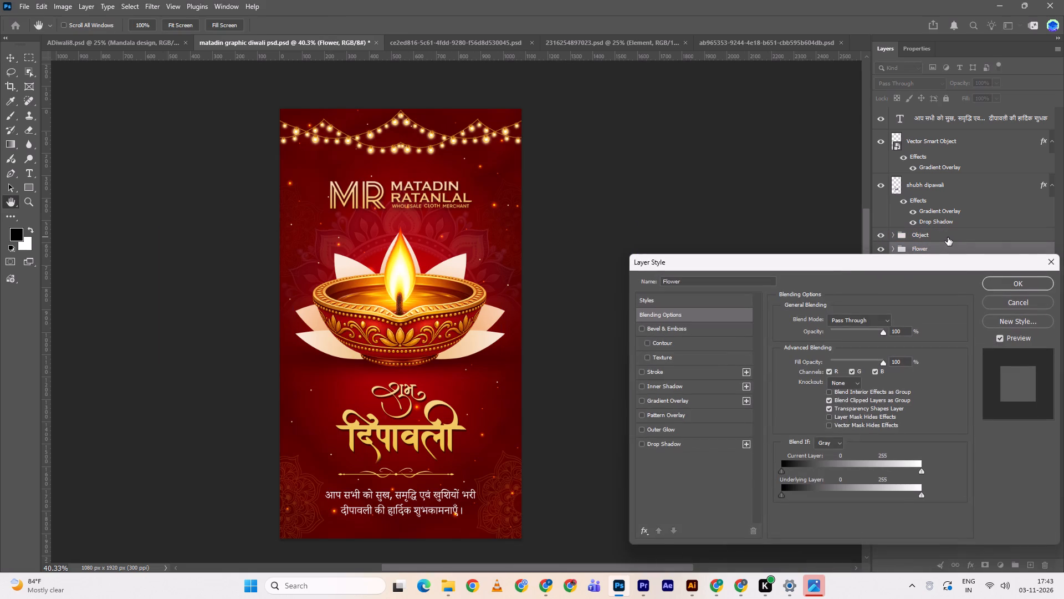
click(1002, 303)
ctrl+click(937, 233)
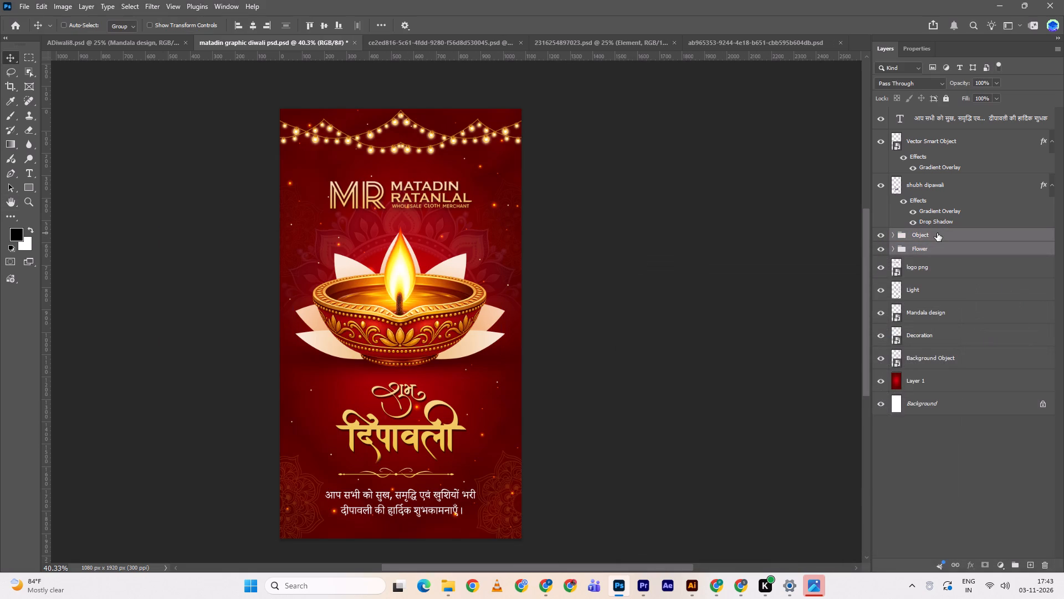
key(ctrl+e)
click(883, 240)
click(883, 240)
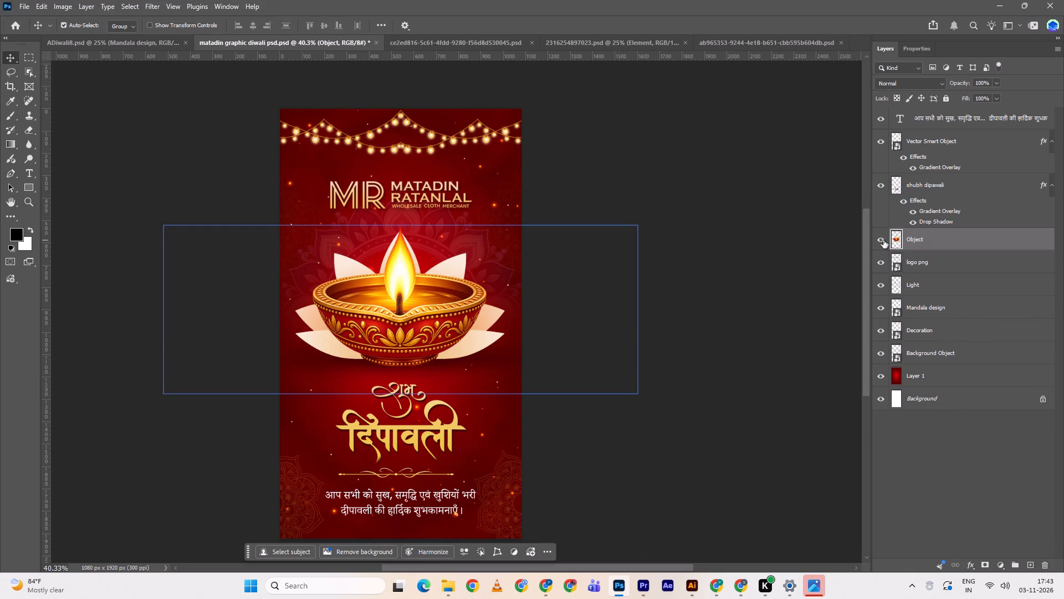
Convert the styled shubh dipawali title layer into a smart object.
click(883, 187)
click(883, 187)
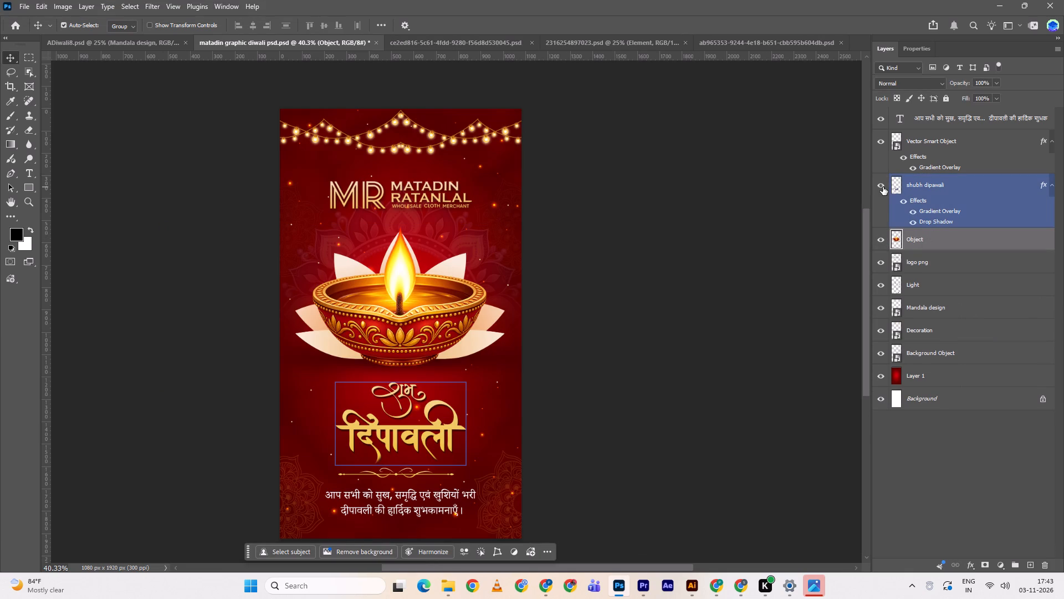
right_click(933, 179)
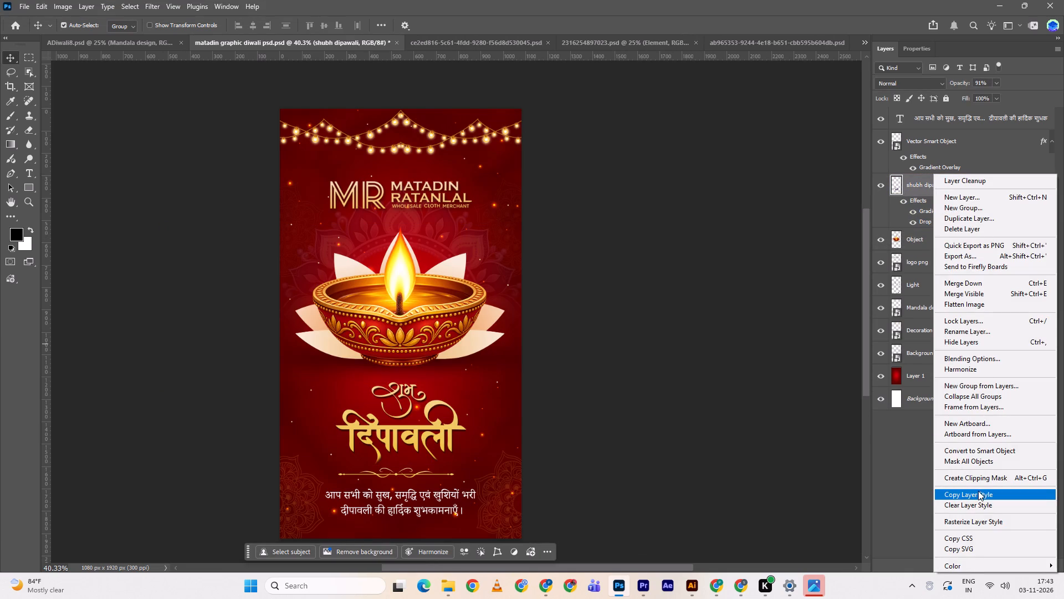
click(976, 451)
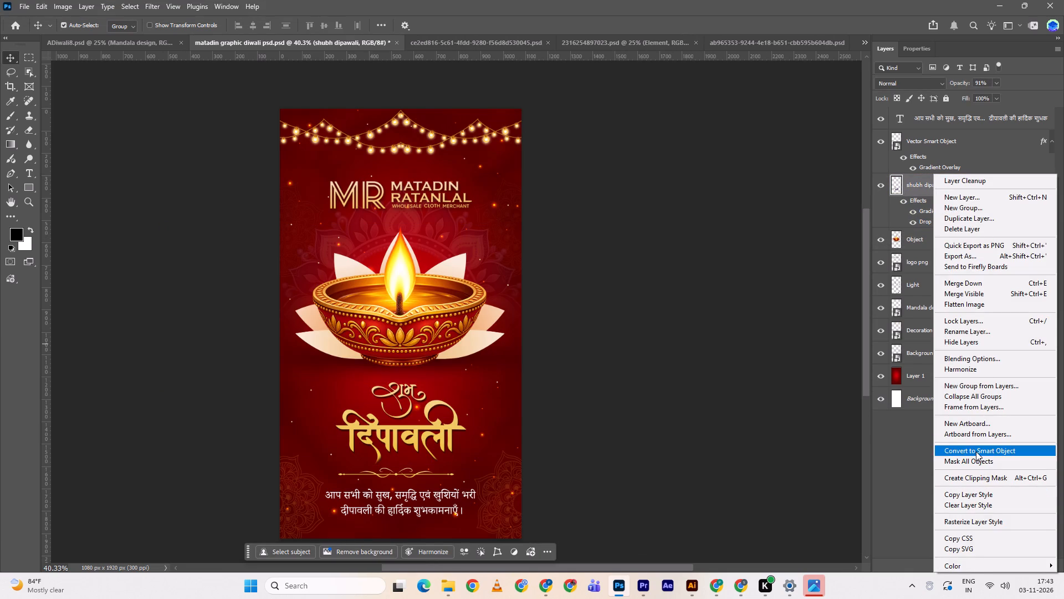
Convert the gradient-styled ornamental divider layer below the title into a new smart object.
right_click(932, 144)
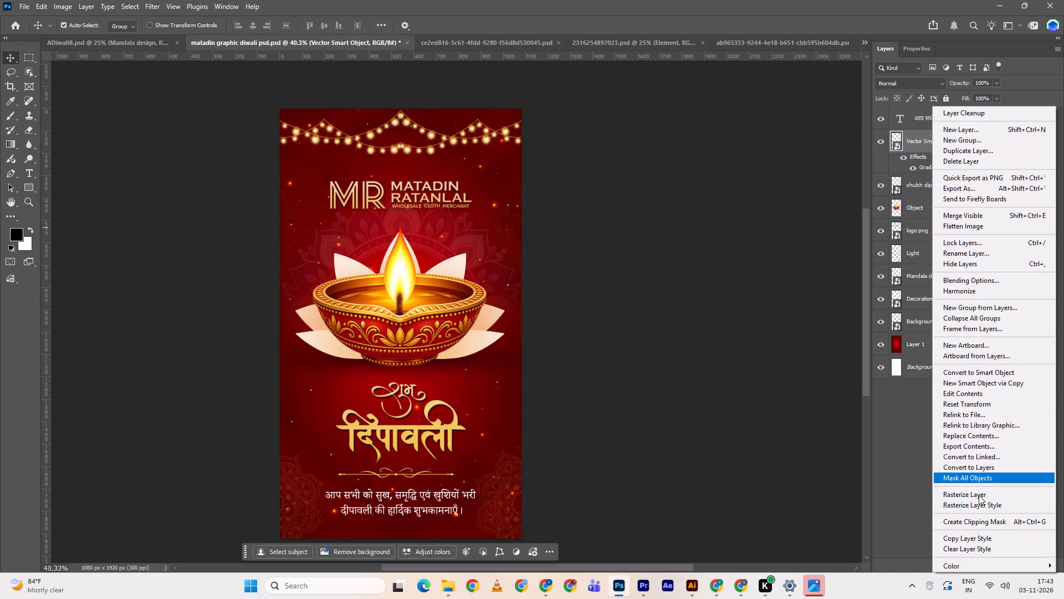
click(984, 370)
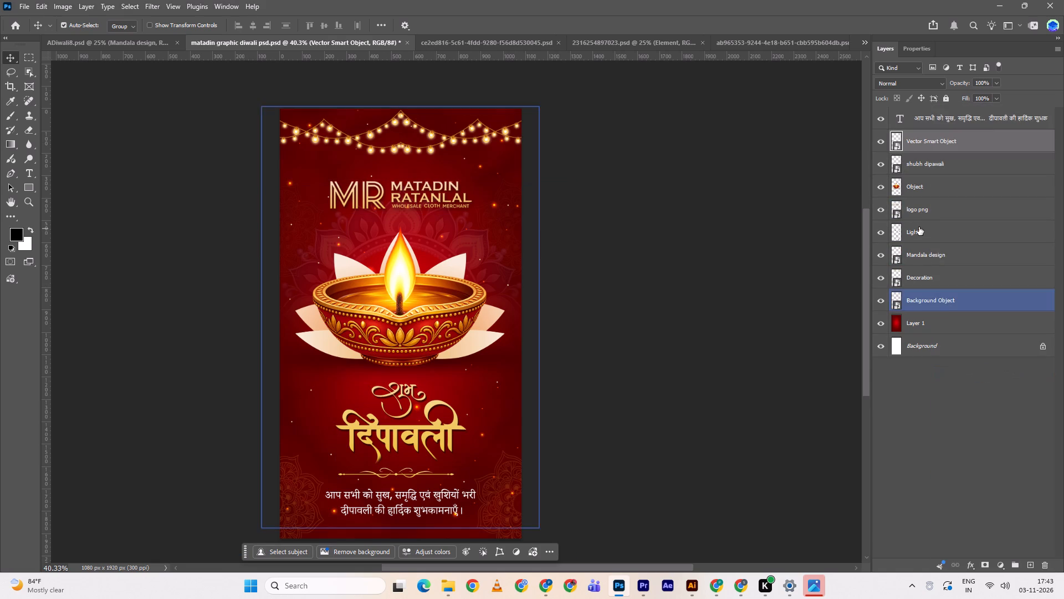
Convert the two-line Hindi greeting text layer at the poster's bottom into a smart object and deselect it.
click(883, 118)
click(883, 118)
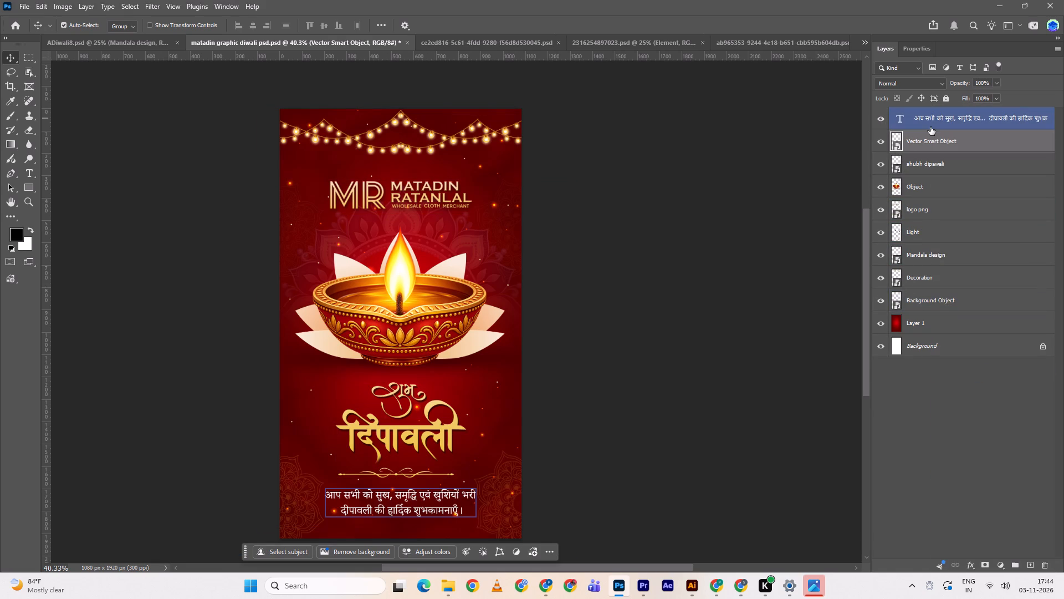
right_click(930, 127)
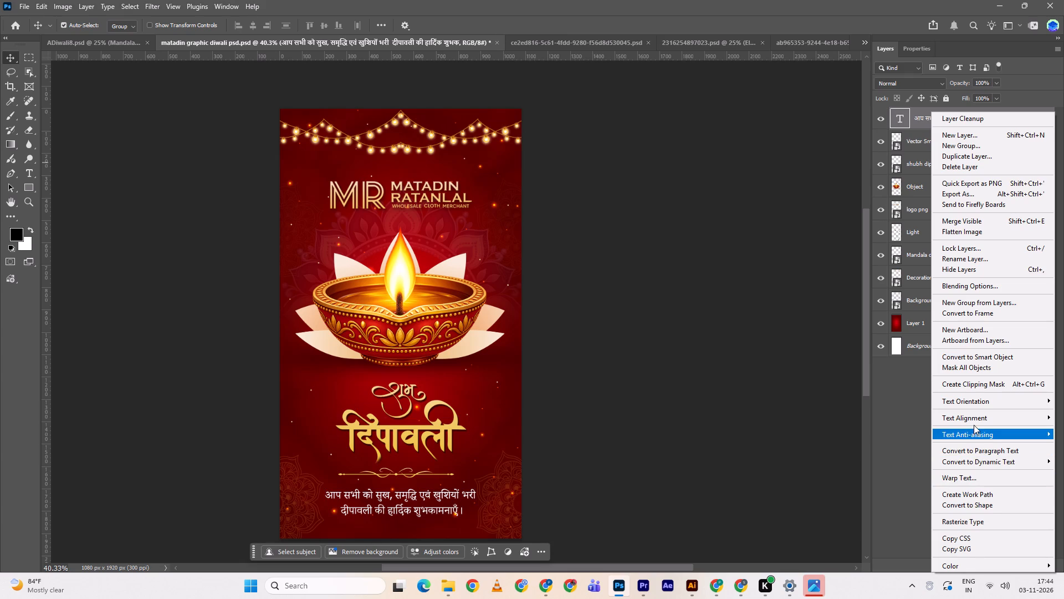
click(975, 359)
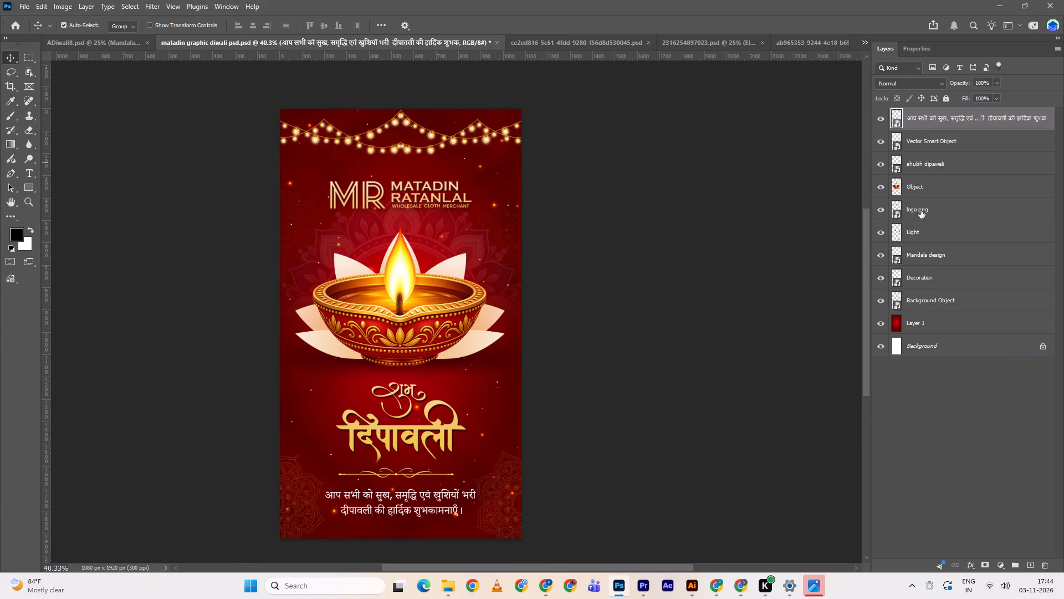
click(881, 119)
click(881, 119)
double_click(635, 305)
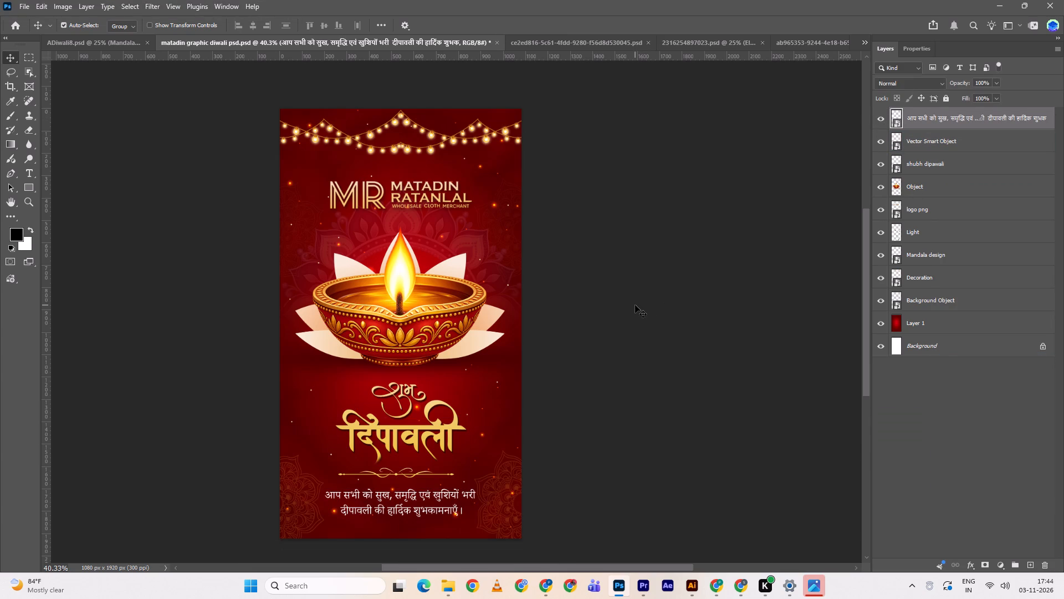
Save the matadin graphic diwali poster document.
key(ctrl+s)
key(ctrl+s)
key(ctrl+s)
key(ctrl+s)
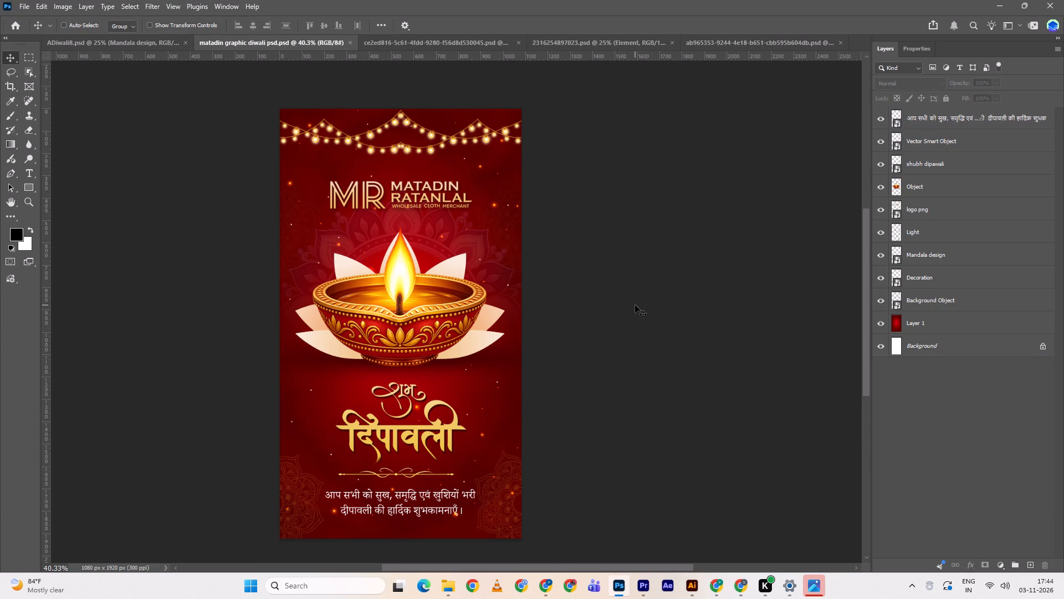
key(ctrl+s)
key(ctrl+s)
key(ctrl+s)
key(ctrl+s)
Switch to the ChatGPT Reference Video Review chat in Chrome and review the generated Dhanteras kalash images and their prompts.
key(alt+Tab)
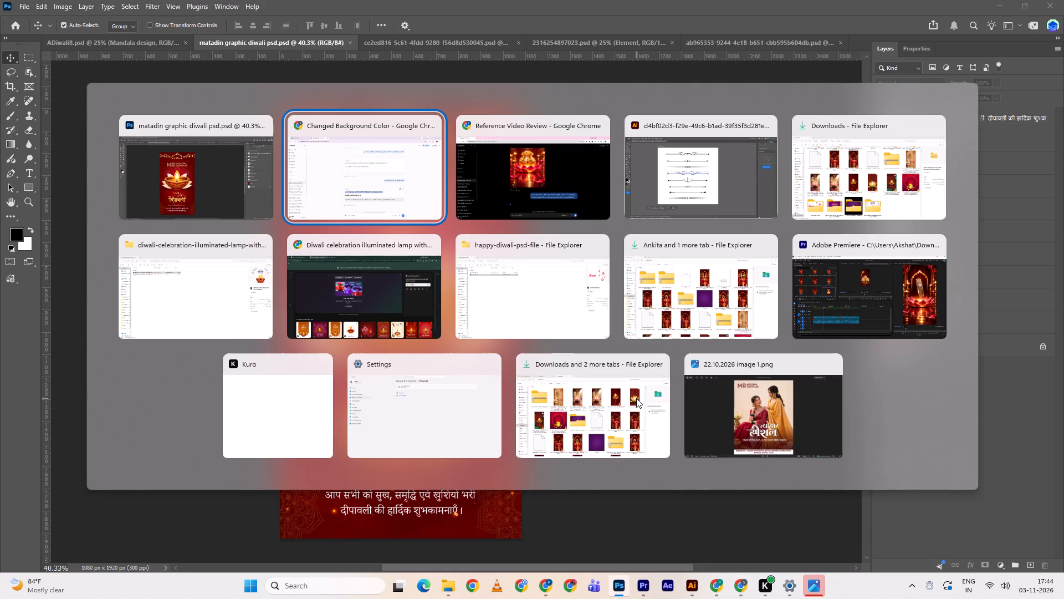
key(alt+Tab)
scroll(636, 398, down, 8)
scroll(610, 359, up, 1)
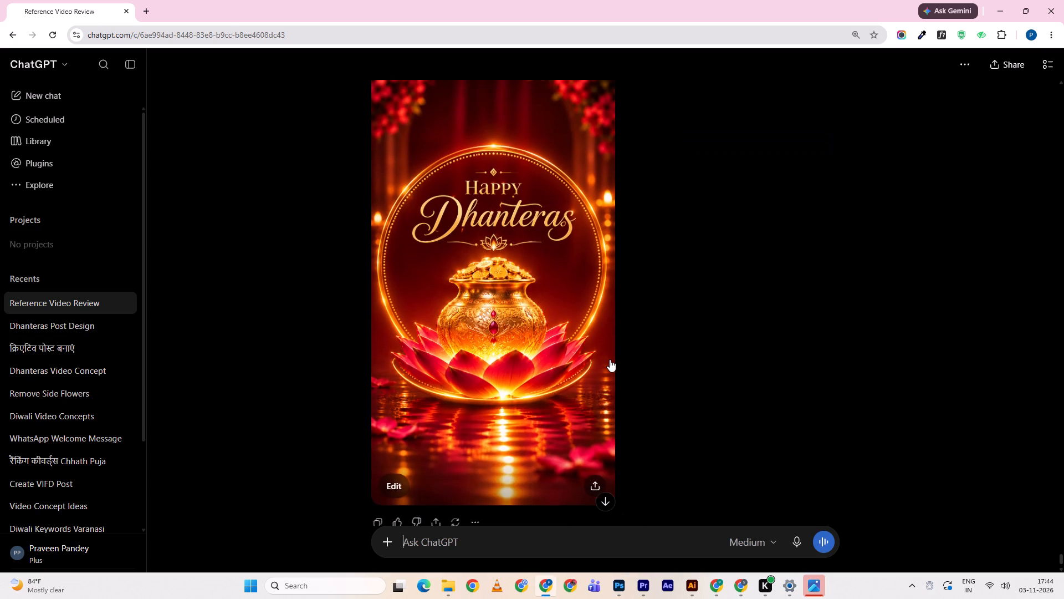
scroll(610, 359, up, 1)
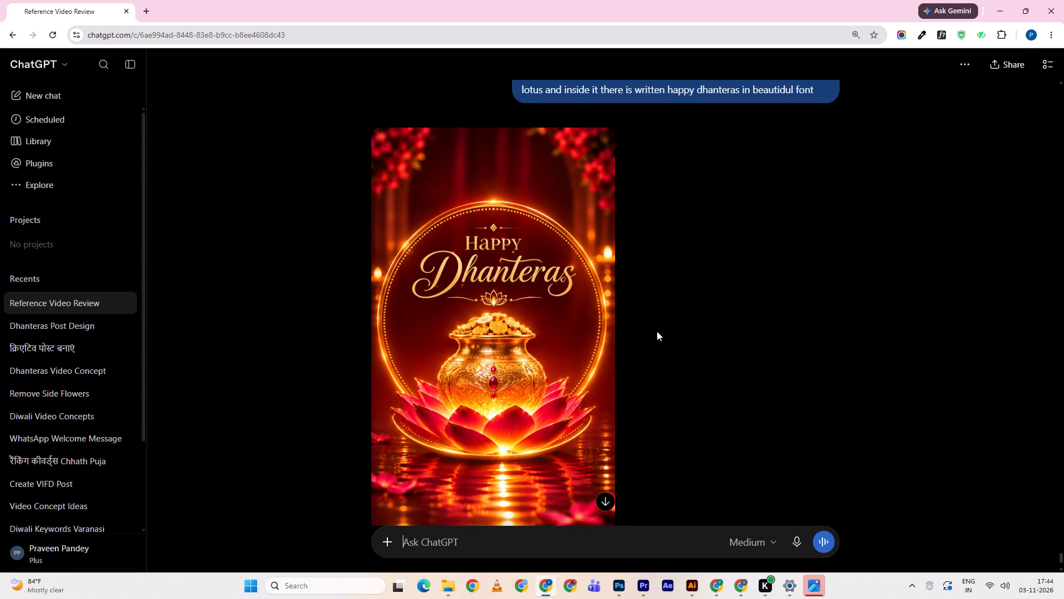
scroll(657, 331, up, 1)
scroll(657, 331, down, 3)
scroll(654, 331, up, 9)
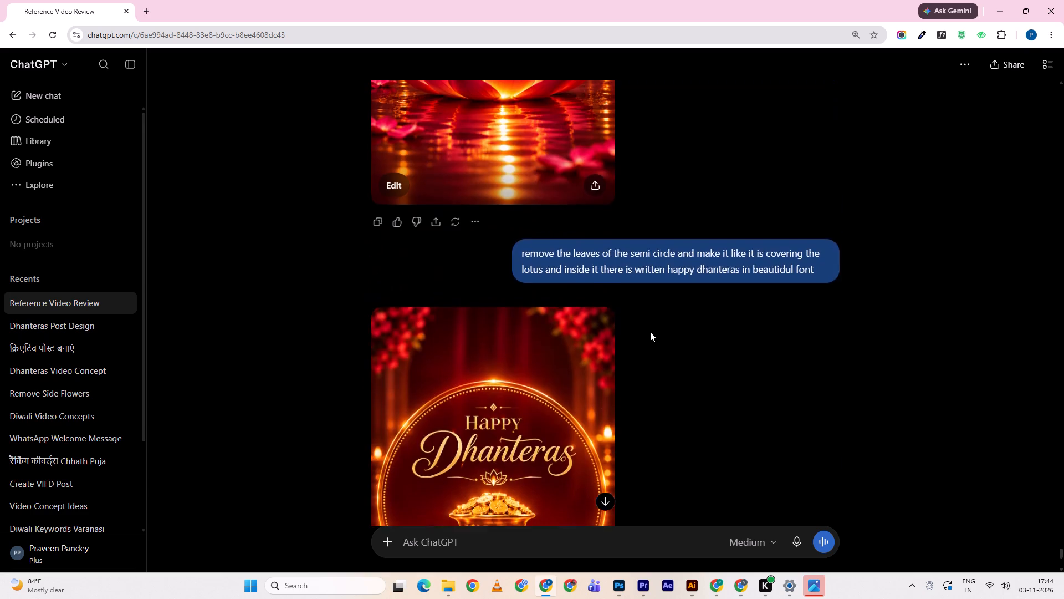
scroll(642, 324, up, 15)
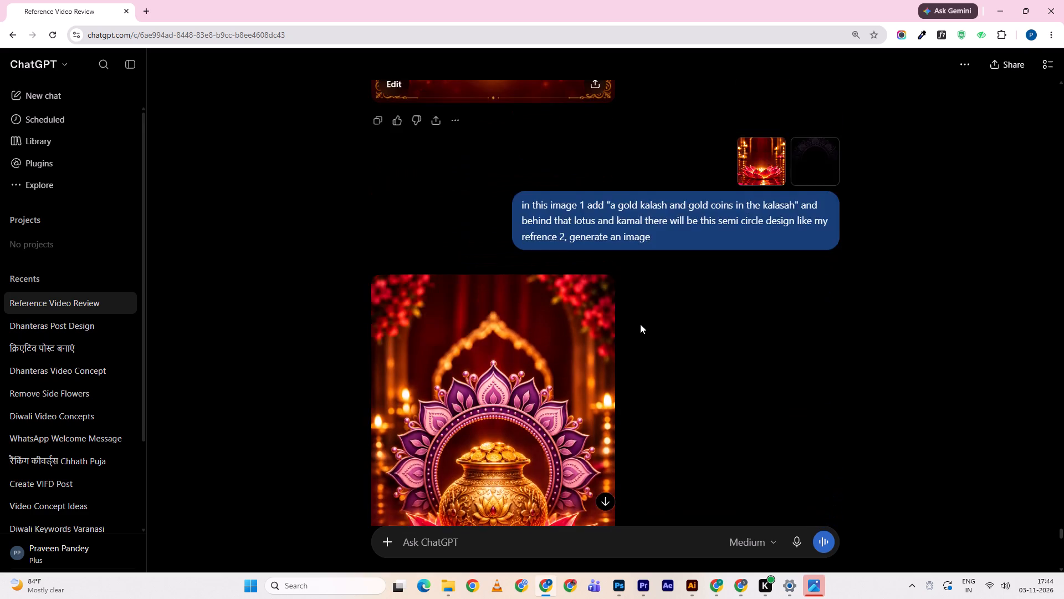
scroll(640, 324, up, 14)
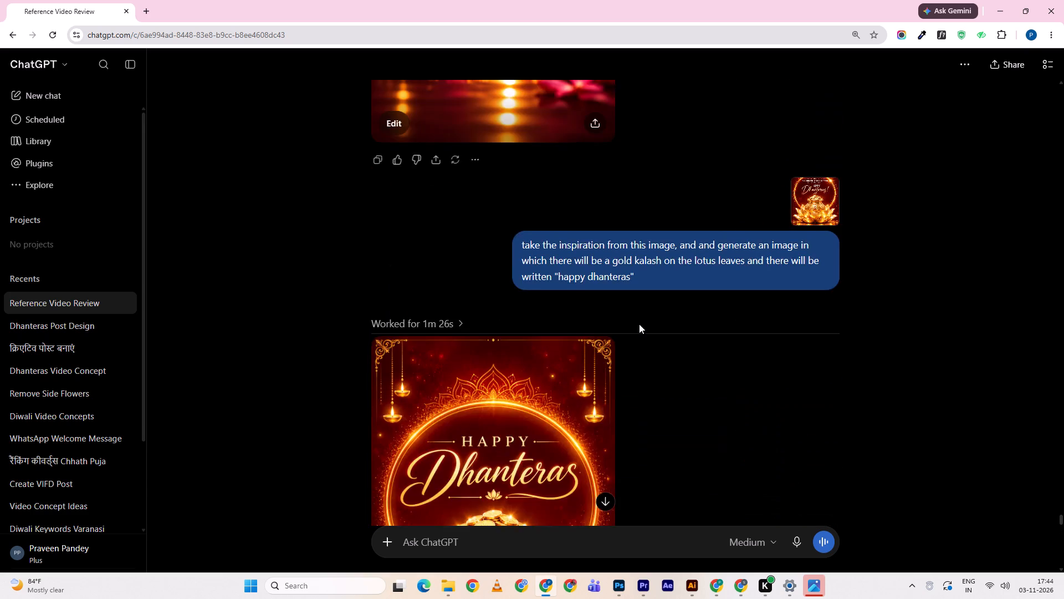
scroll(639, 324, up, 3)
scroll(638, 323, down, 4)
click(607, 505)
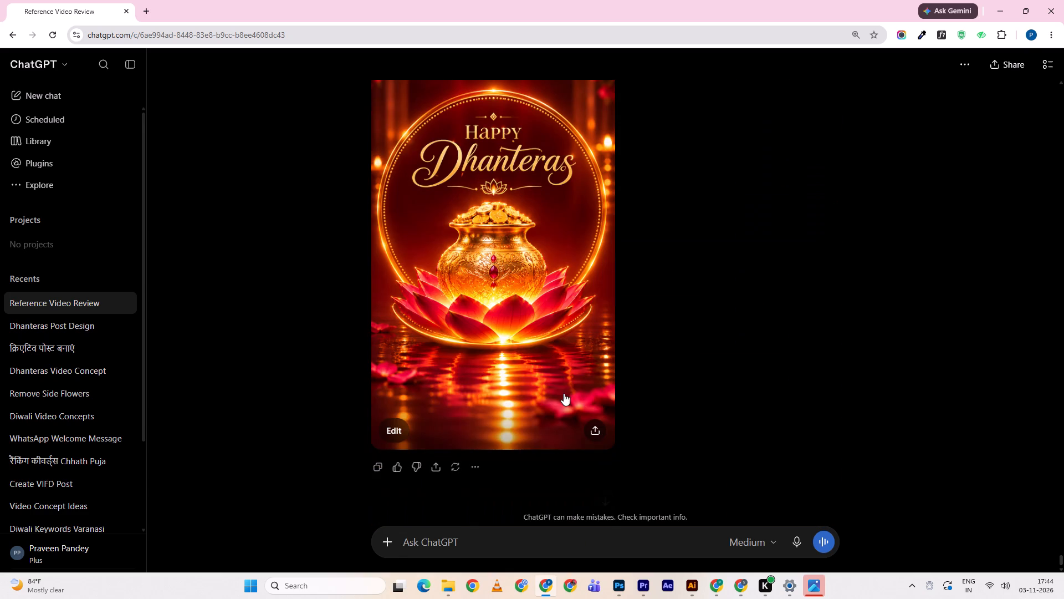
scroll(559, 387, up, 2)
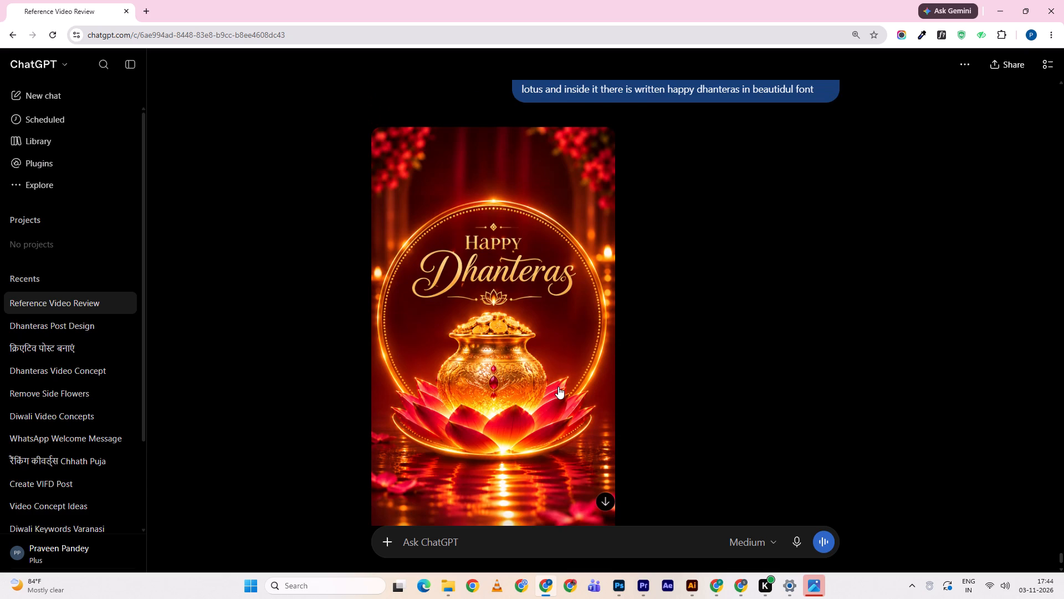
scroll(558, 387, up, 1)
scroll(558, 387, down, 2)
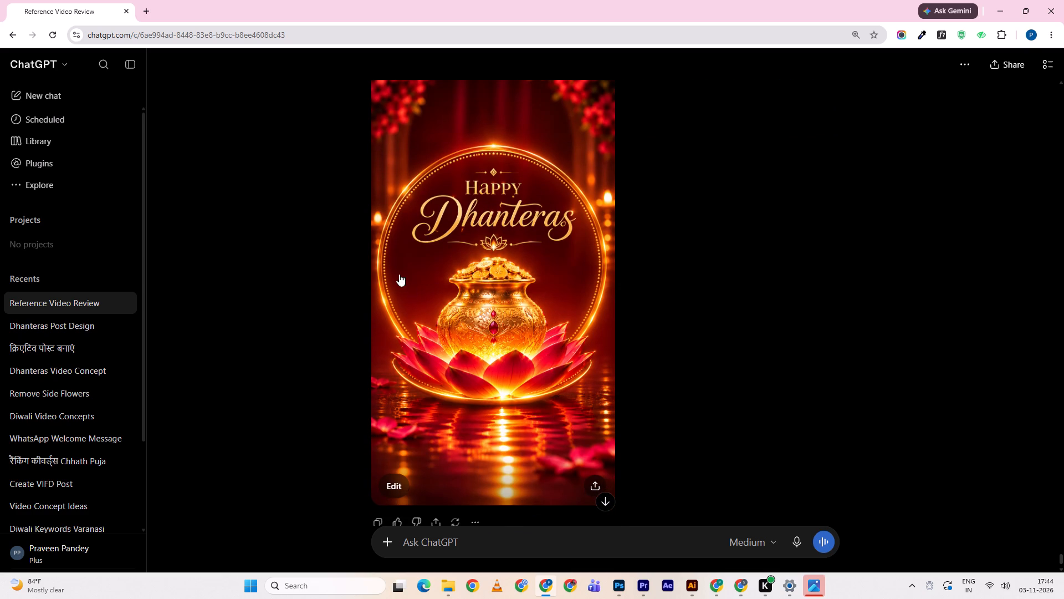
click(466, 546)
text(I JUST WANT THE STROKE)
key(space)
text(i)
key(space)
text(just want tp)
key(space)
key(BackSpace)
key(BackSpace)
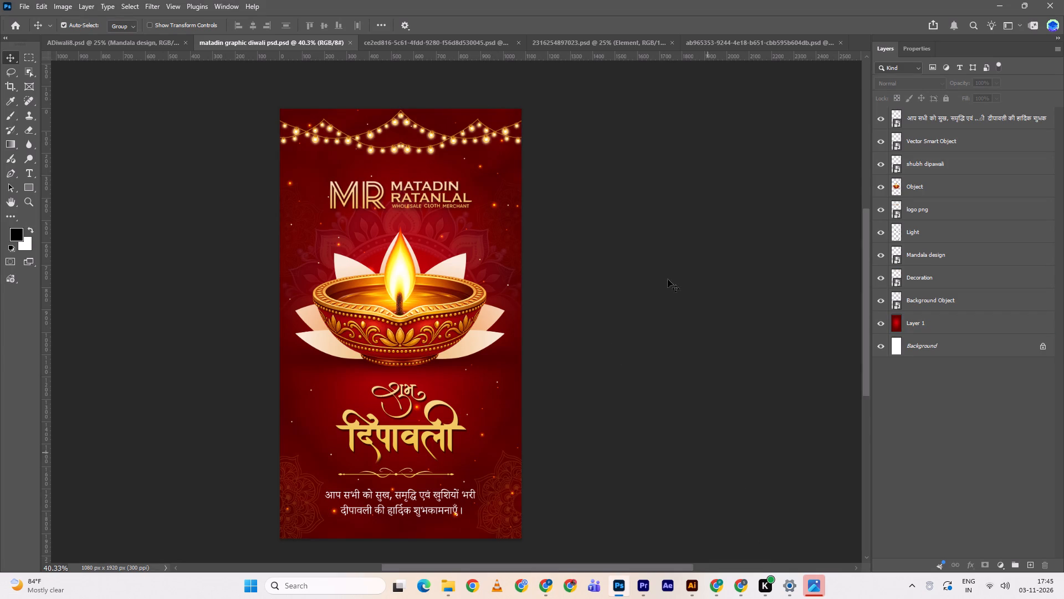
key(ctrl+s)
Switch to Premiere and save the open Untitled project with the Dhanteras jewellery clips.
click(641, 591)
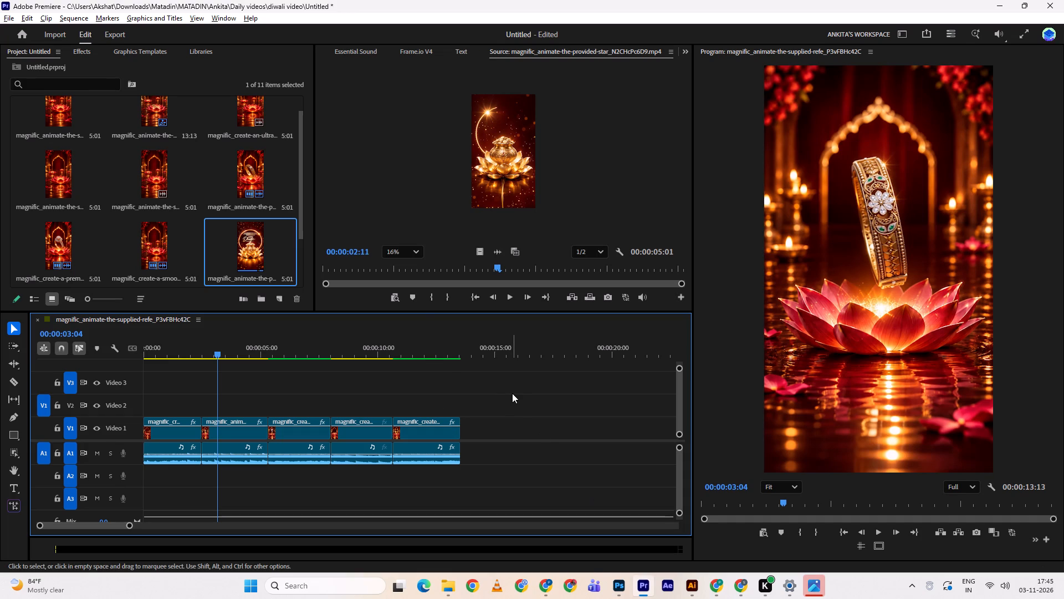
key(ctrl+s)
key(ctrl+s)
key(ctrl+s)
key(ctrl+s)
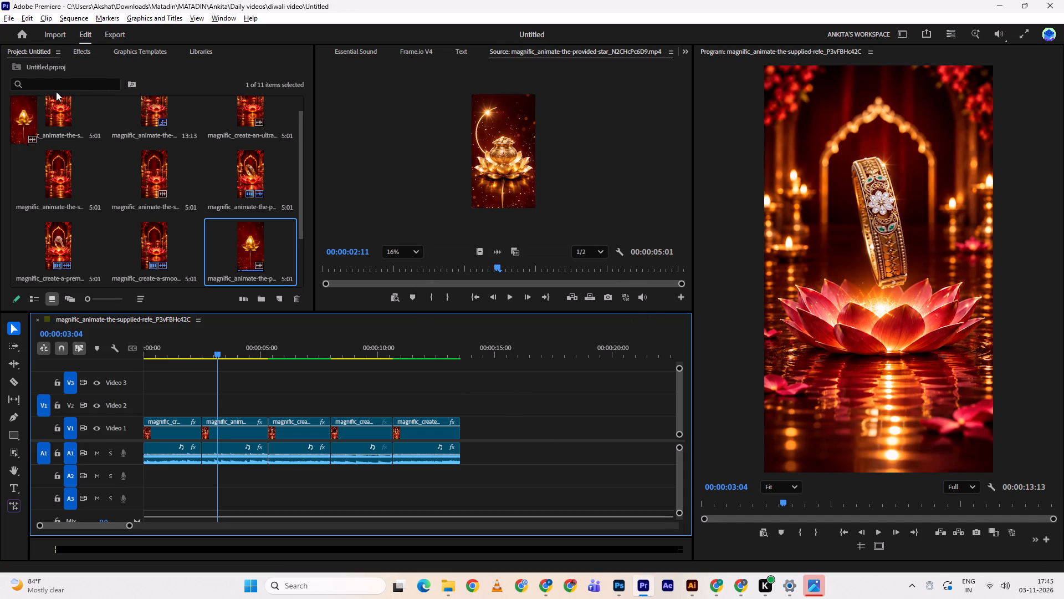
Save a copy of the Premiere project as "03.10.2026 ratandeep dhanteras" in Ratnadeep Rakhi Work's ratnadeep daily posts folder.
key(ctrl+shift+s)
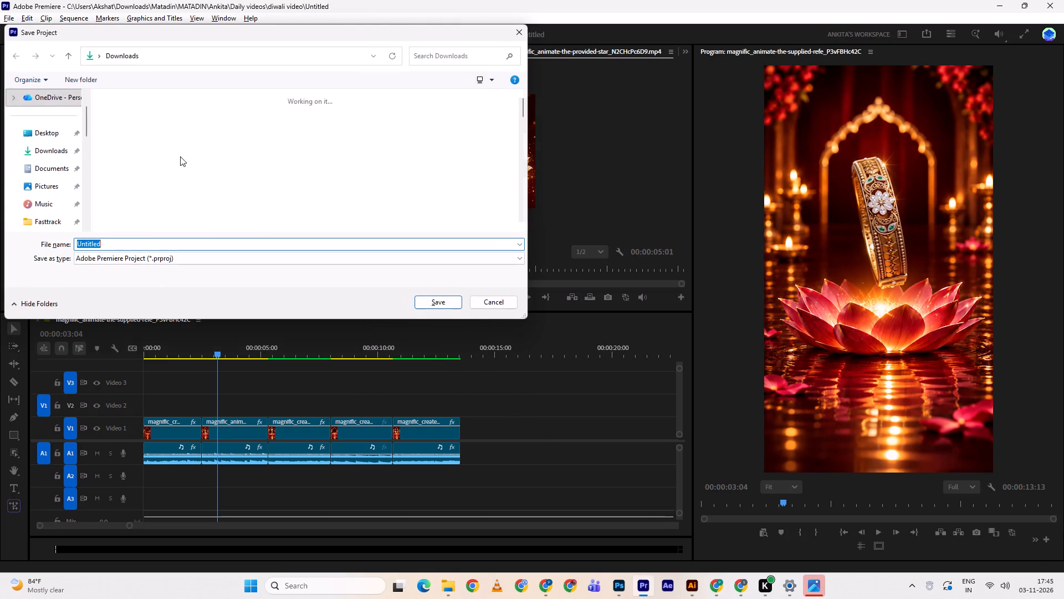
scroll(60, 196, down, 2)
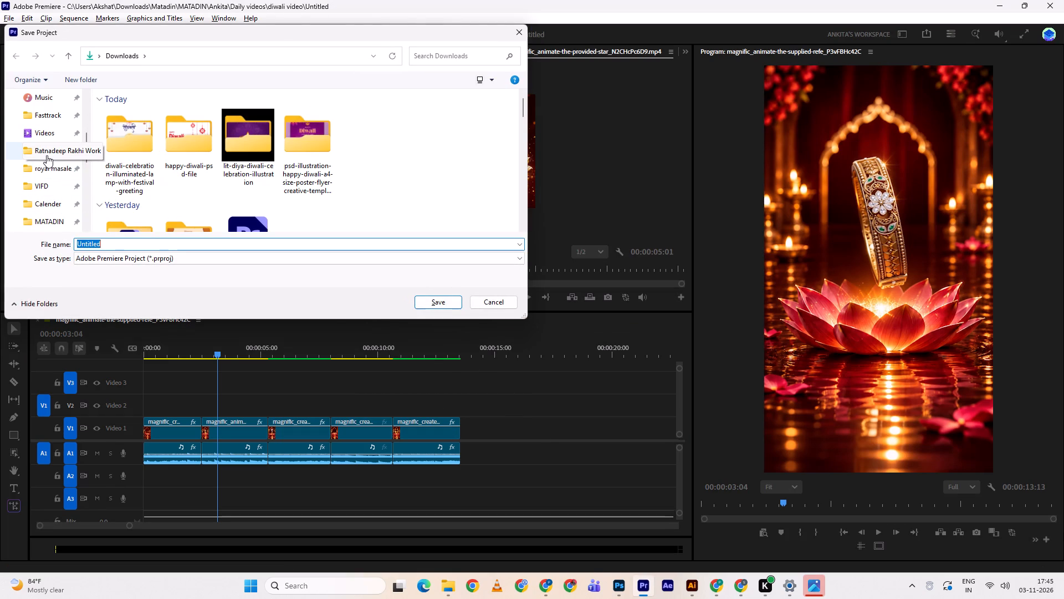
double_click(47, 155)
scroll(402, 140, down, 1)
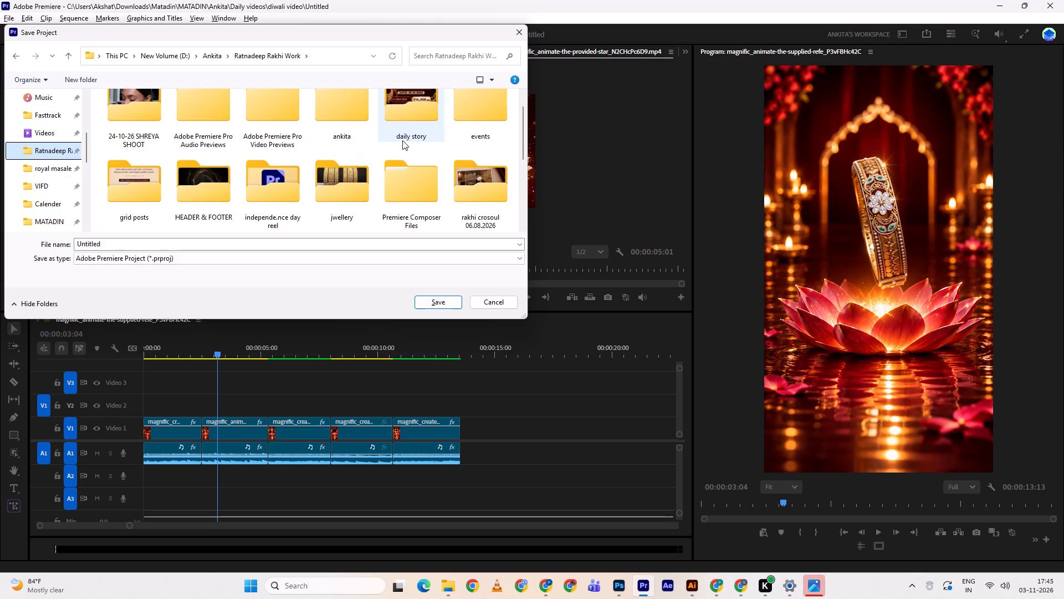
scroll(342, 186, down, 1)
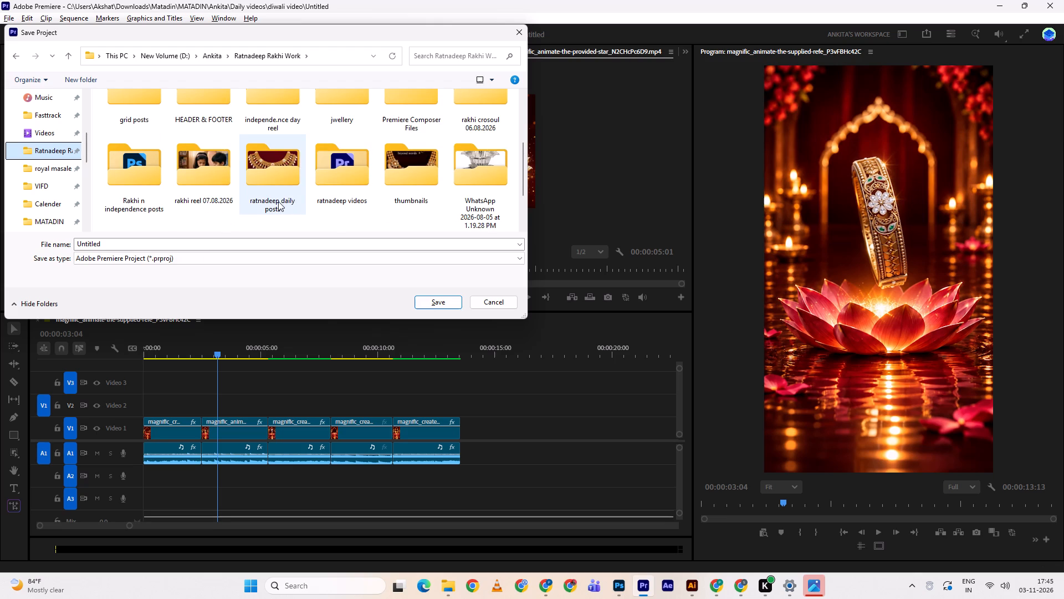
double_click(272, 174)
scroll(272, 174, down, 2)
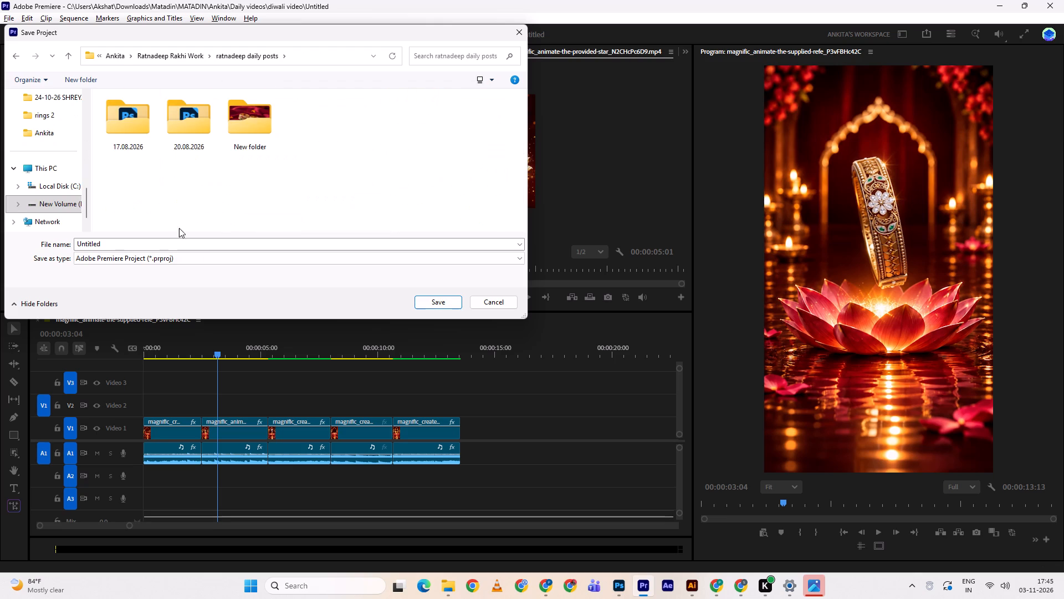
triple_click(260, 129)
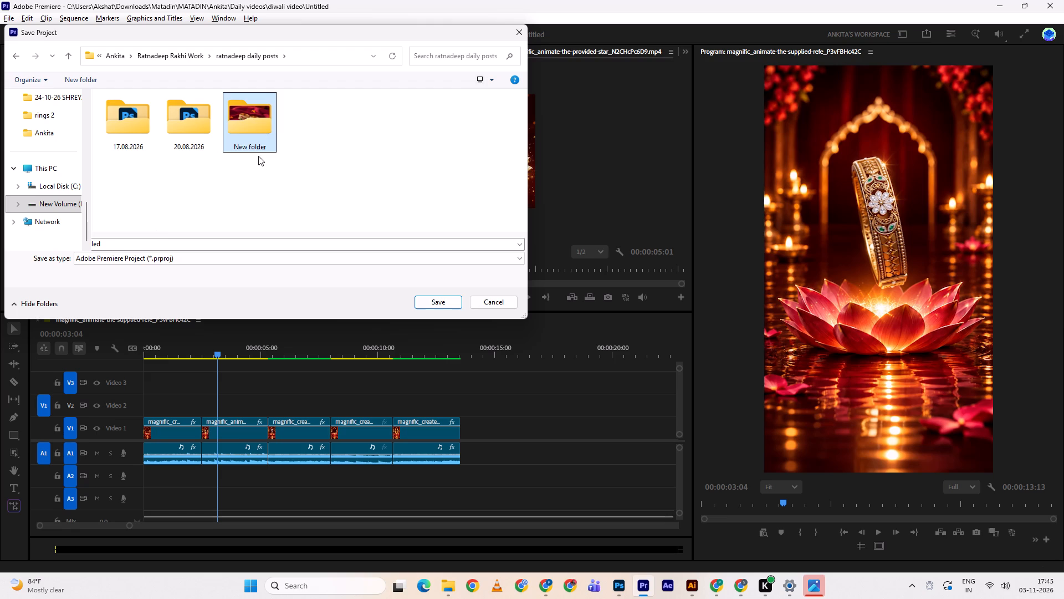
scroll(258, 158, down, 4)
click(72, 59)
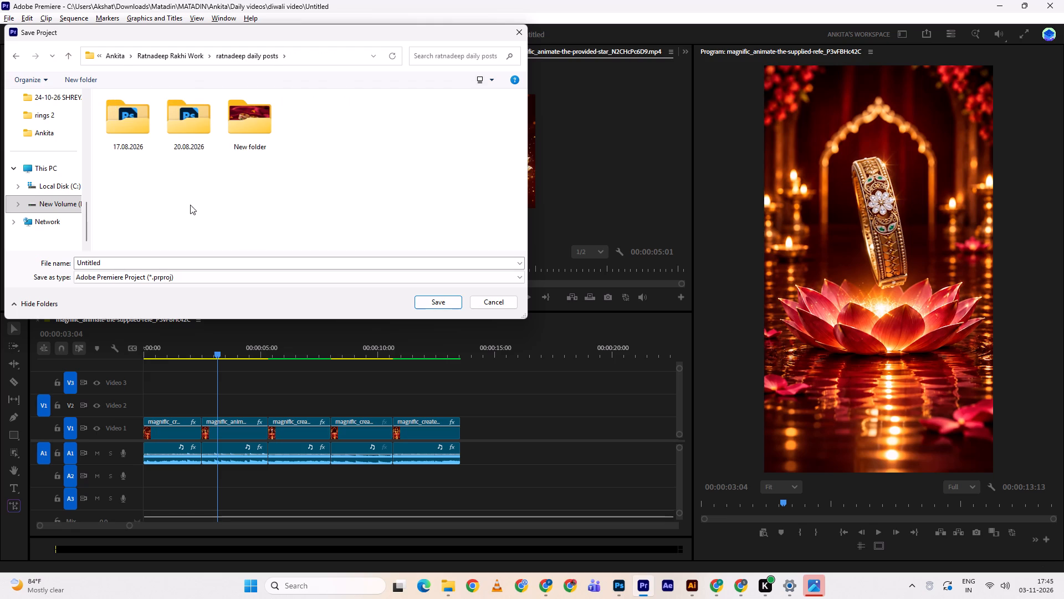
click(167, 258)
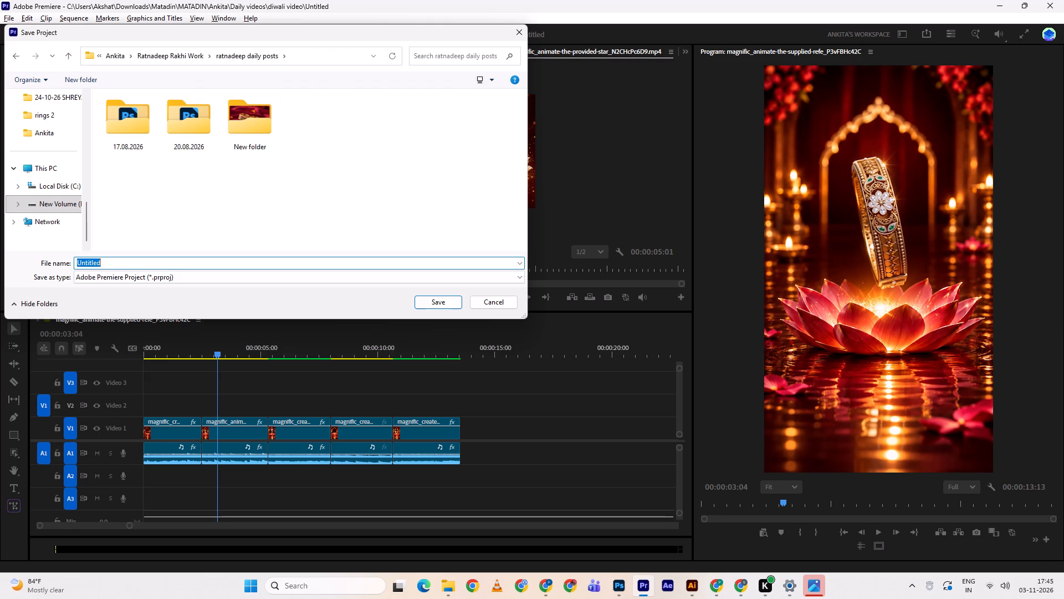
text(03.10.206)
key(BackSpace)
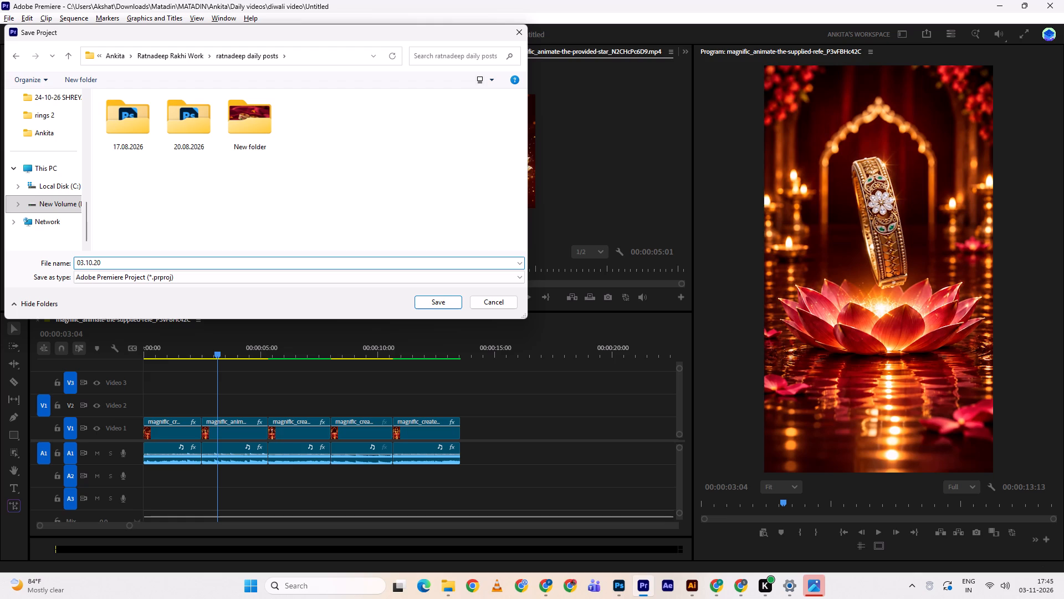
text(26)
key(space)
text(ratandeep dhan)
text(teras)
key(Return)
key(Return)
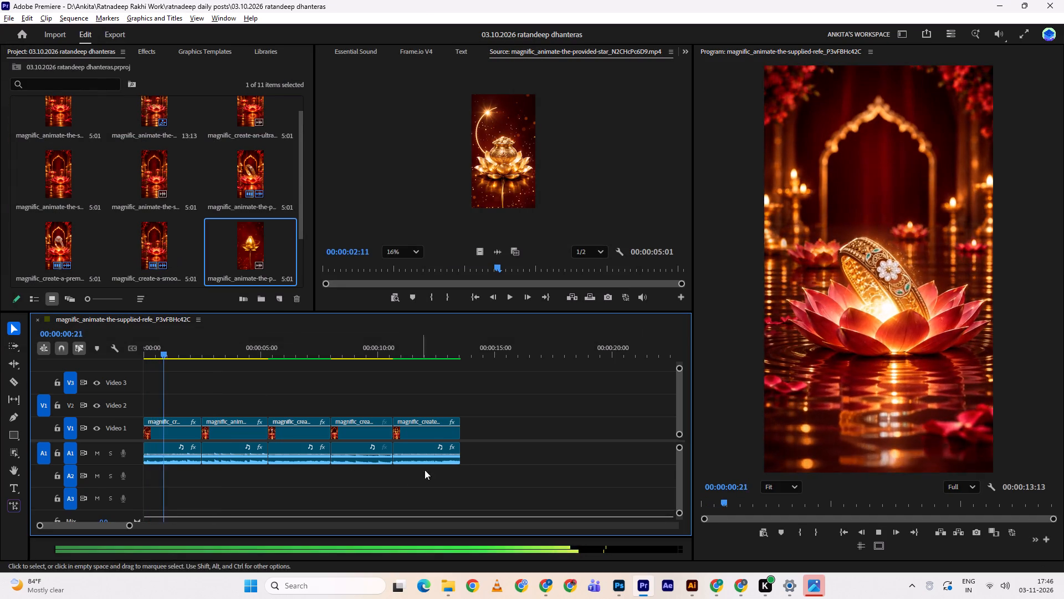
Stop the sequence playback, save the ratandeep dhanteras project and close Premiere.
key(space)
key(ctrl+s)
key(ctrl+s)
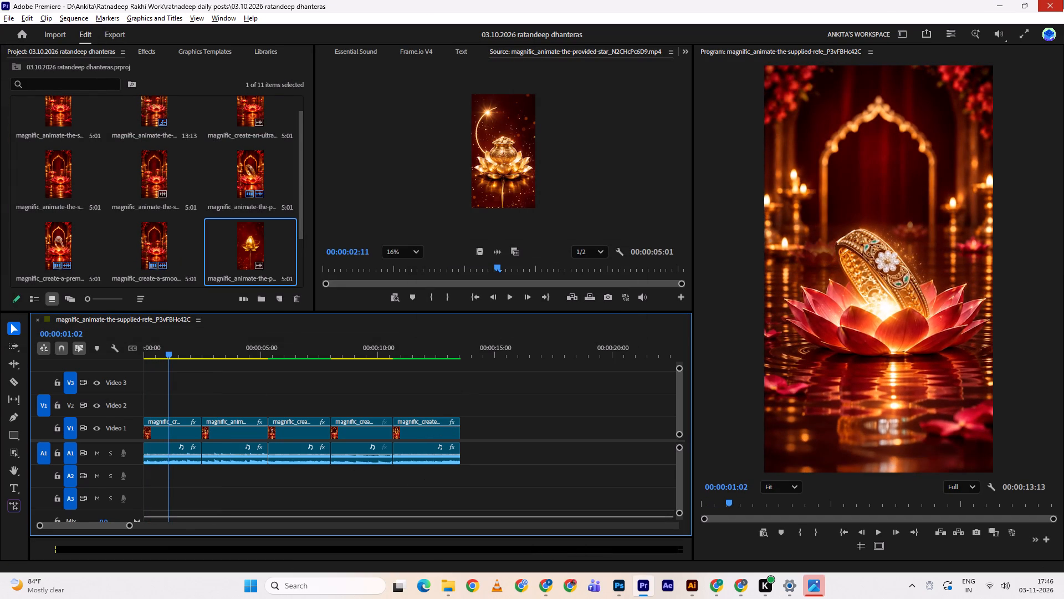
click(1063, 0)
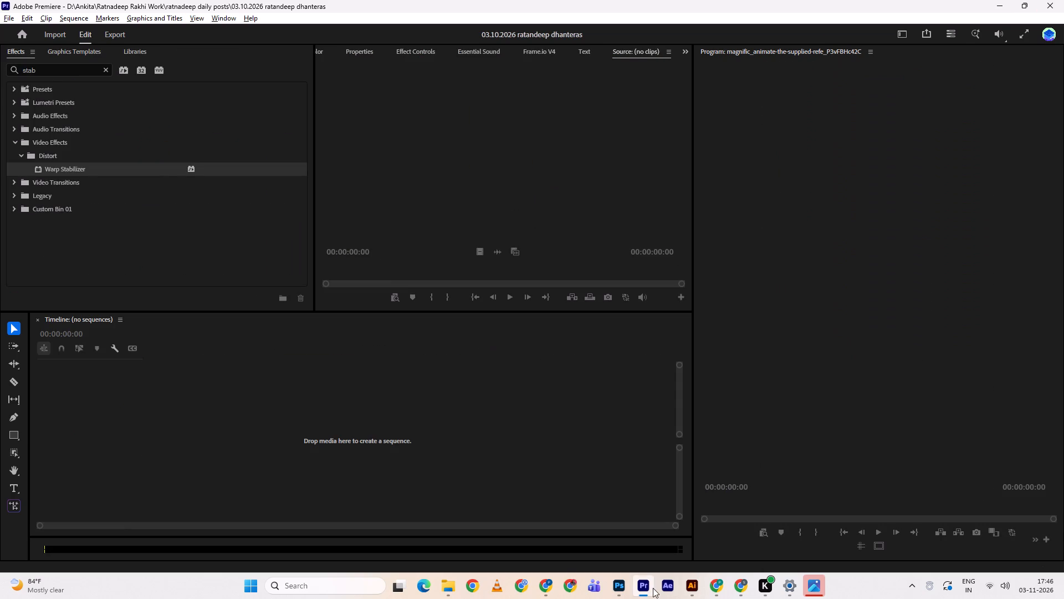
double_click(635, 447)
click(1053, 2)
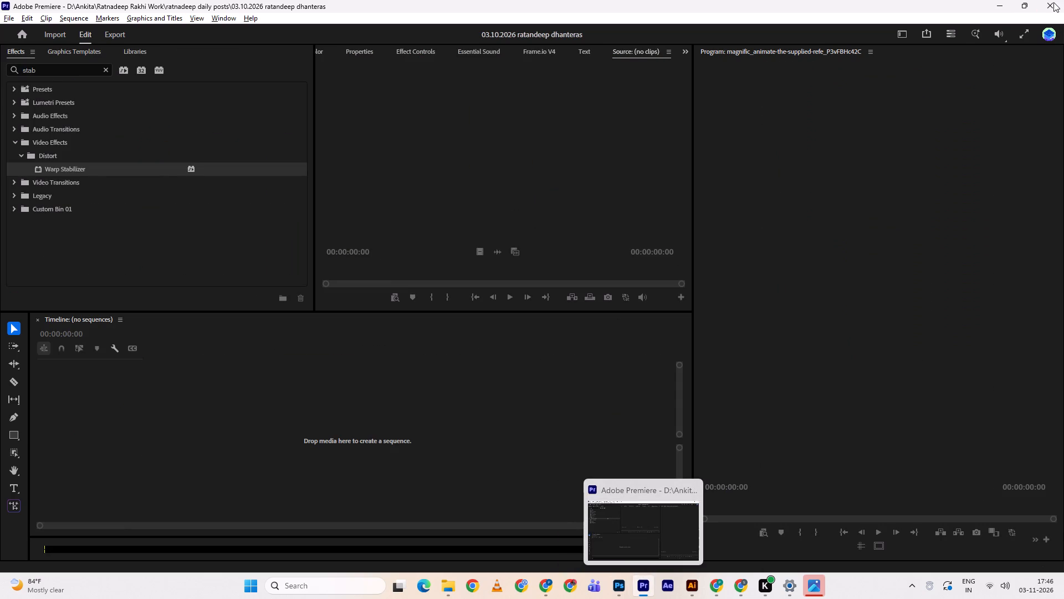
click(546, 373)
Switch to Photoshop and save the matadin graphic diwali poster document again.
click(620, 581)
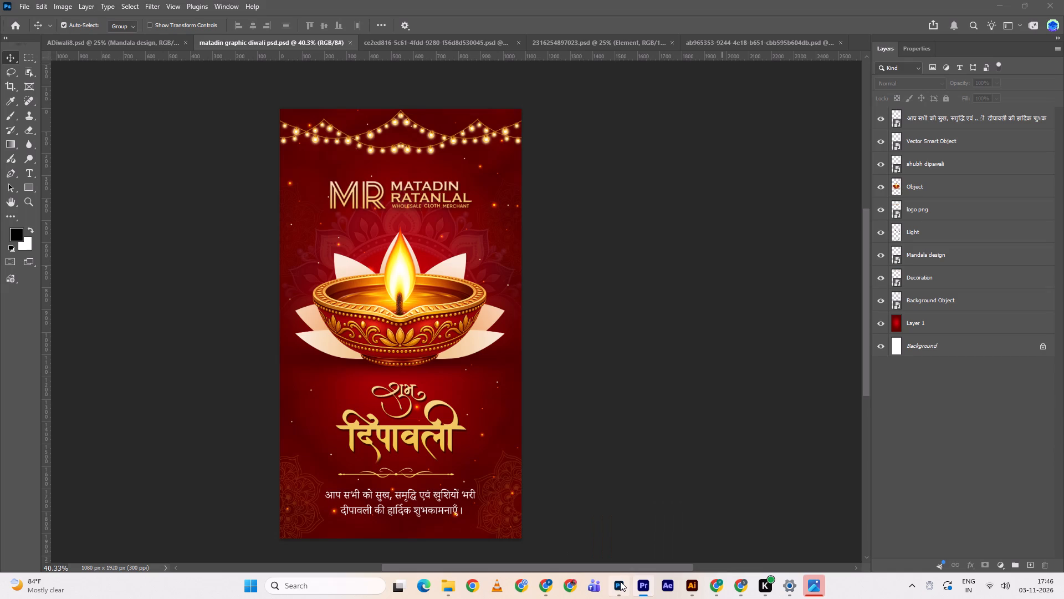
key(ctrl+s)
Close ADiwali8.psd and the three other open source documents without saving their changes, keeping the matadin poster open.
click(518, 41)
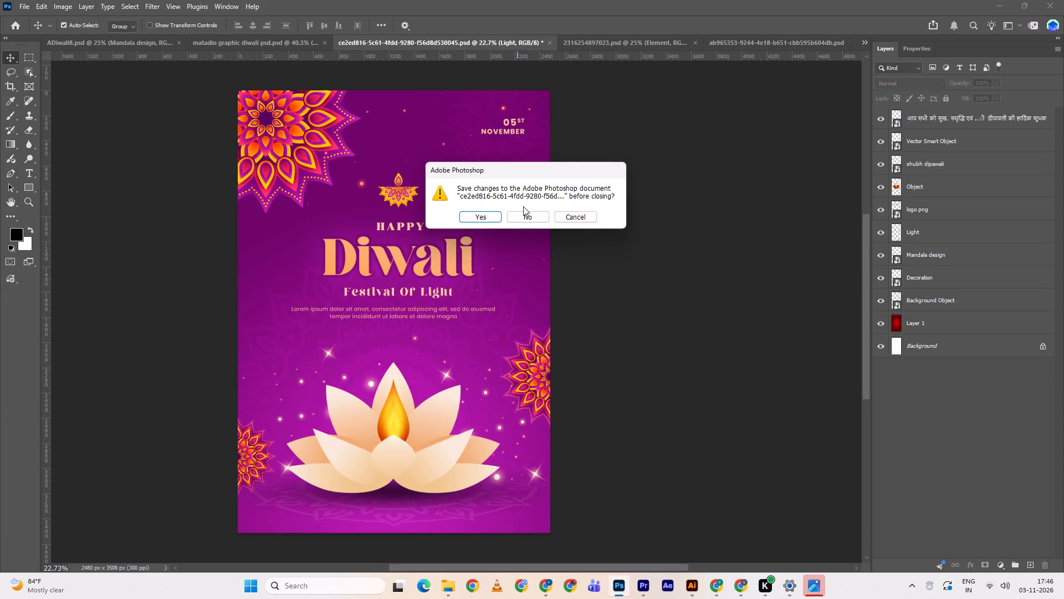
click(523, 214)
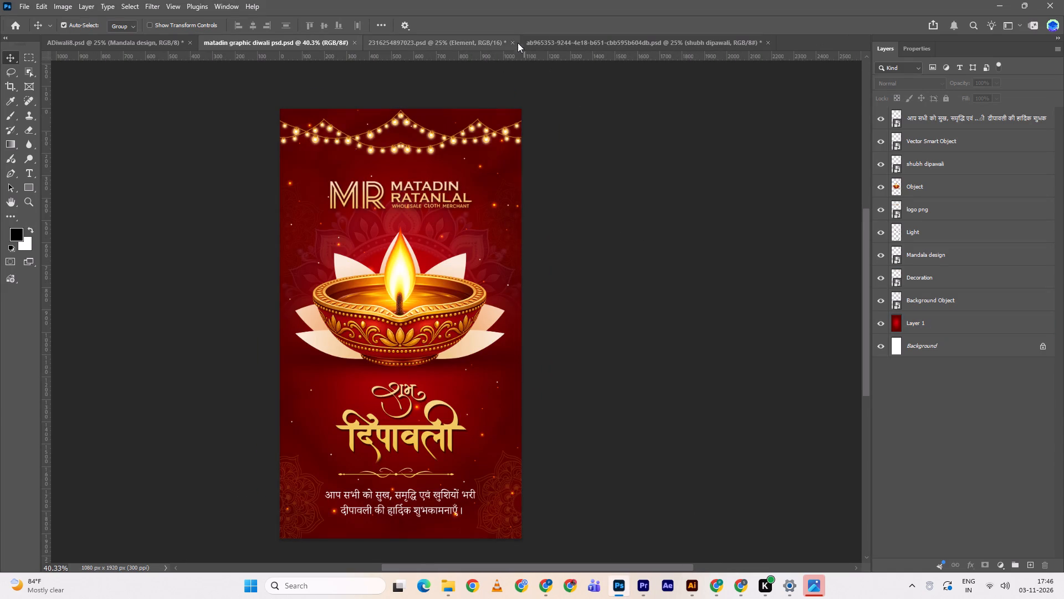
click(511, 39)
click(528, 217)
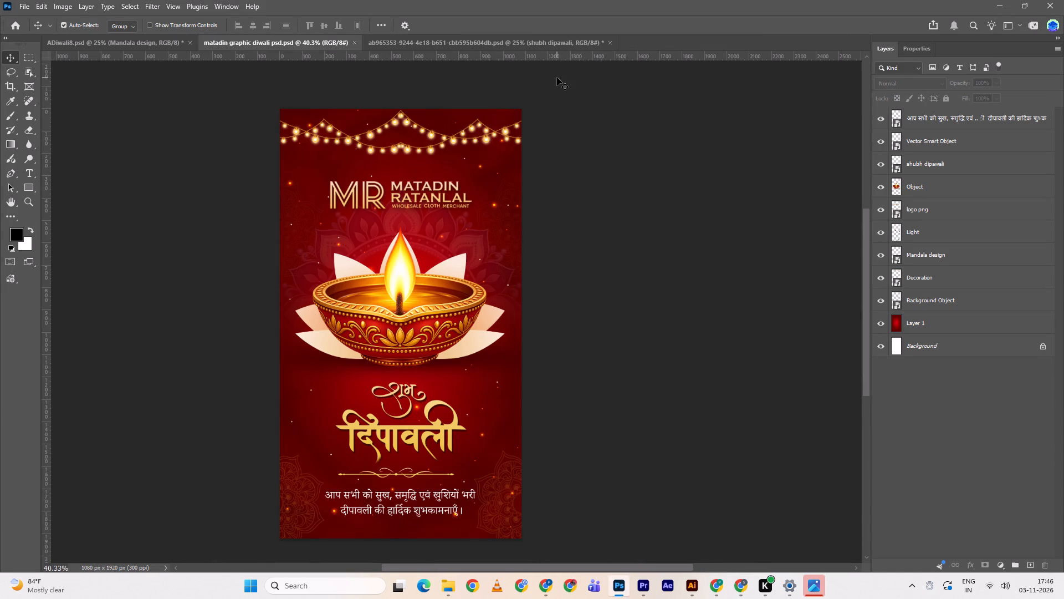
click(607, 42)
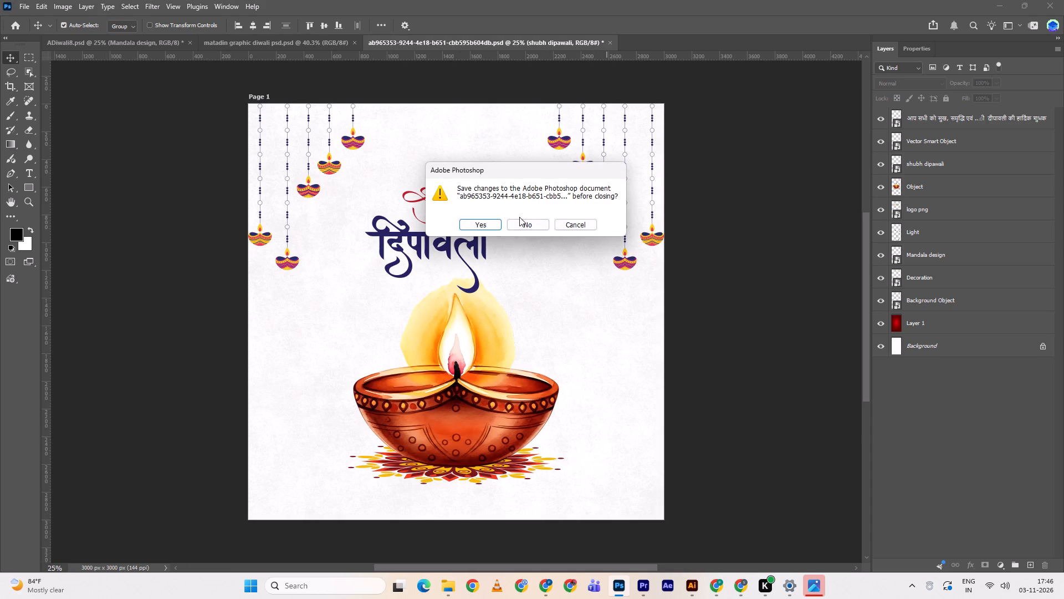
click(519, 223)
click(149, 42)
click(185, 41)
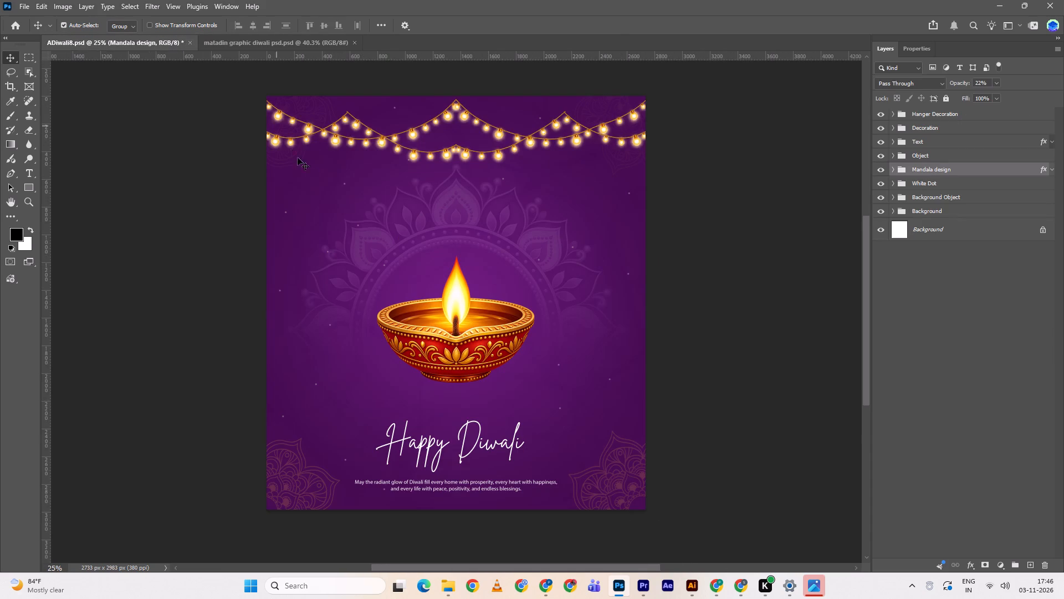
double_click(191, 42)
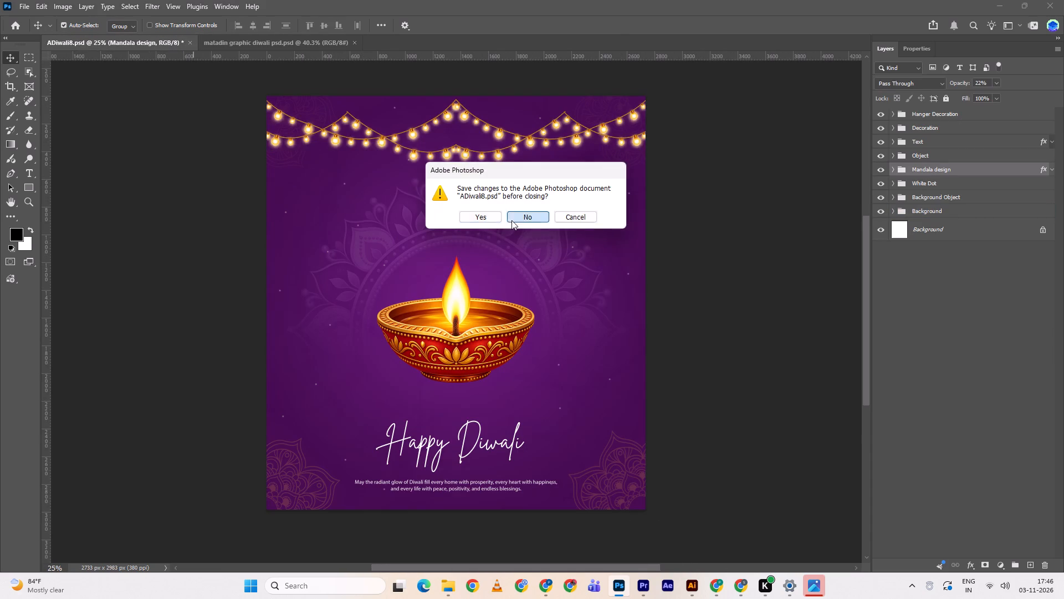
click(511, 220)
Save the matadin graphic diwali poster document.
key(ctrl+s)
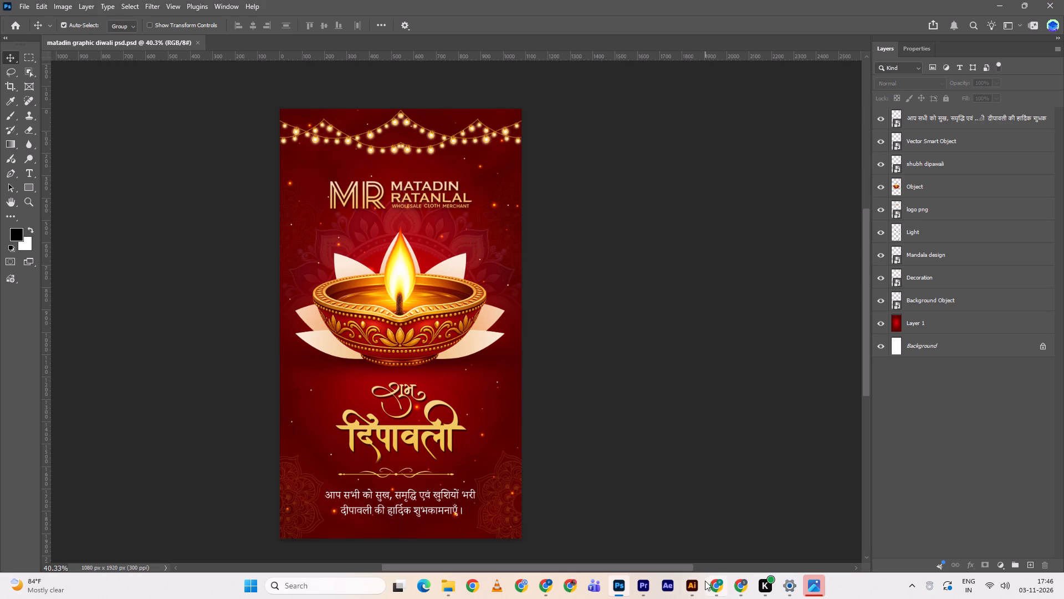
Switch back to Premiere to check the window being closed.
double_click(651, 585)
click(651, 584)
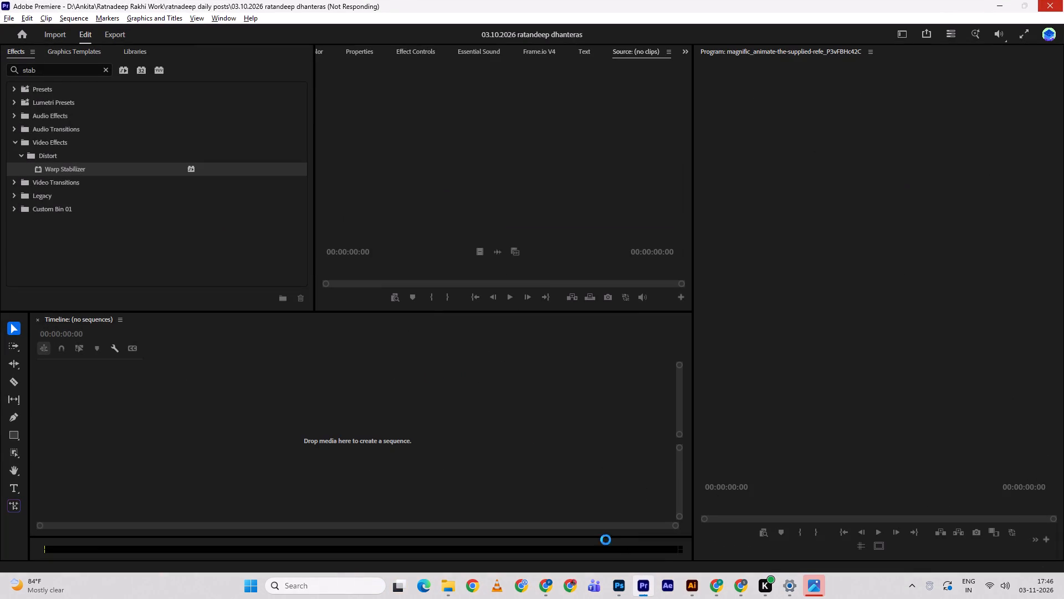